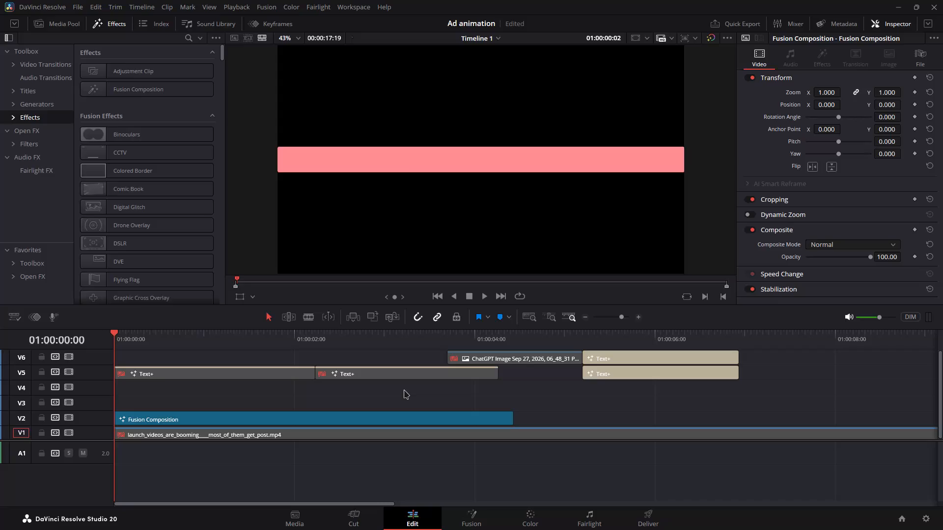
Play the timeline to review the Fusion Composition animation and replay it from about 1.7 seconds.
left_click(404, 390)
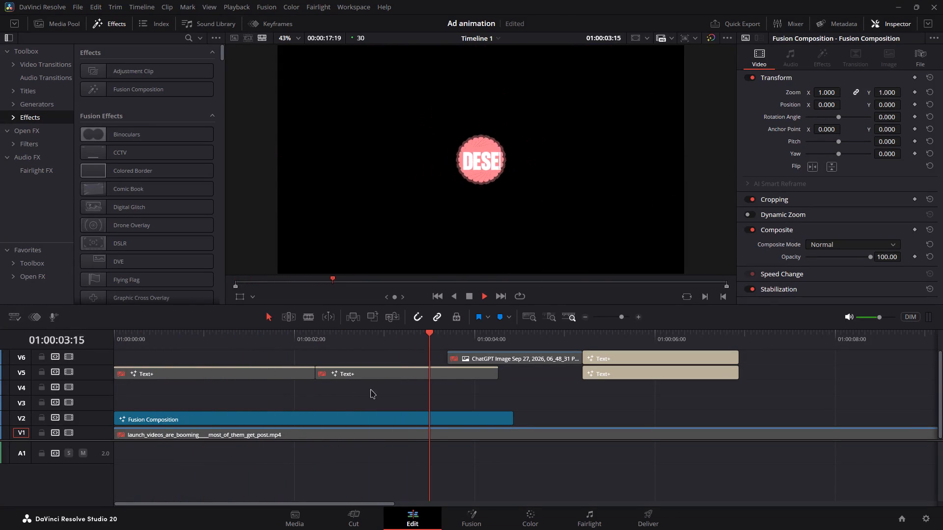
key("space")
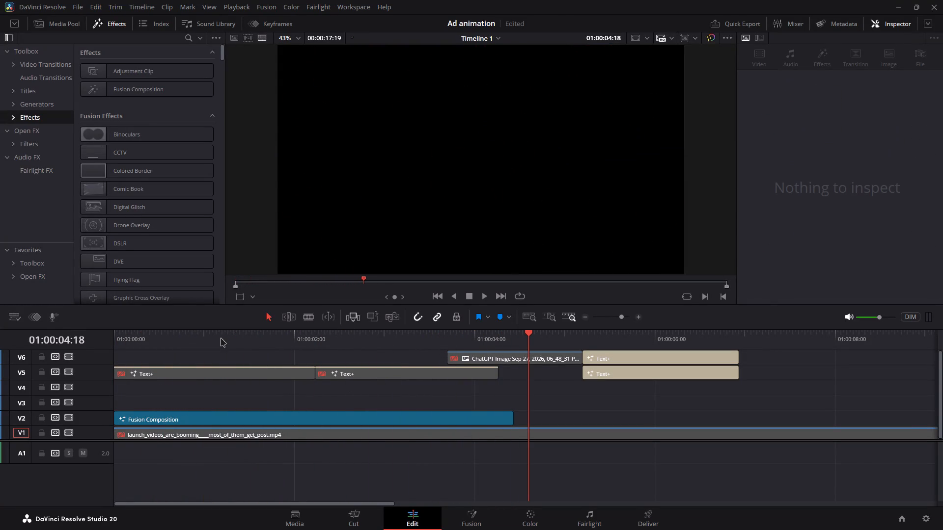
left_click(271, 341)
key("space")
key("space")
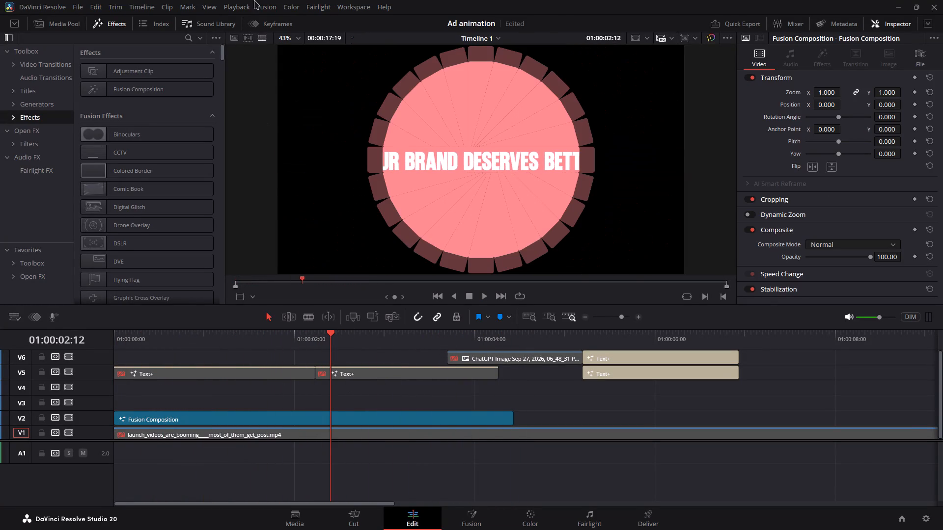
Set the playback render cache to Smart.
left_click(344, 11)
left_click(242, 4)
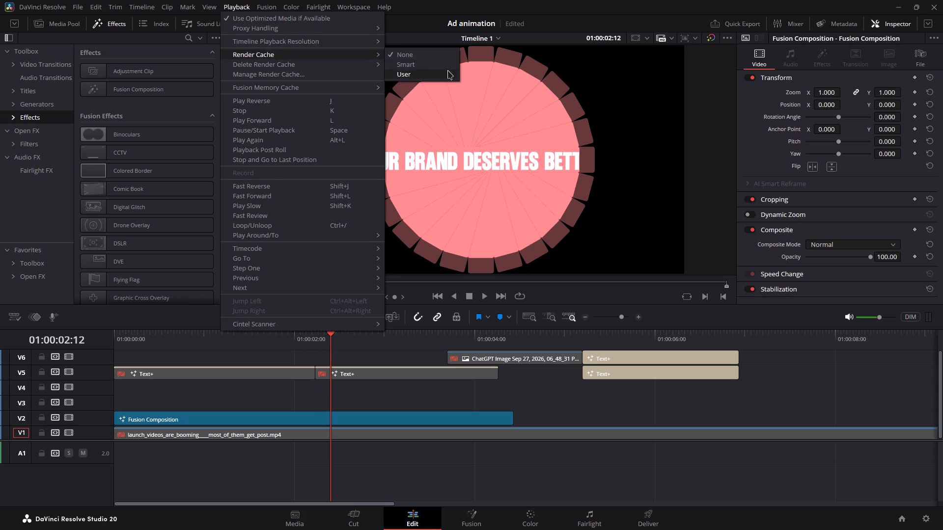
left_click(442, 66)
Review the cached animation from the timeline start, and replay the circle and text part from about two seconds.
left_click_drag(289, 340, 91, 348)
key("space")
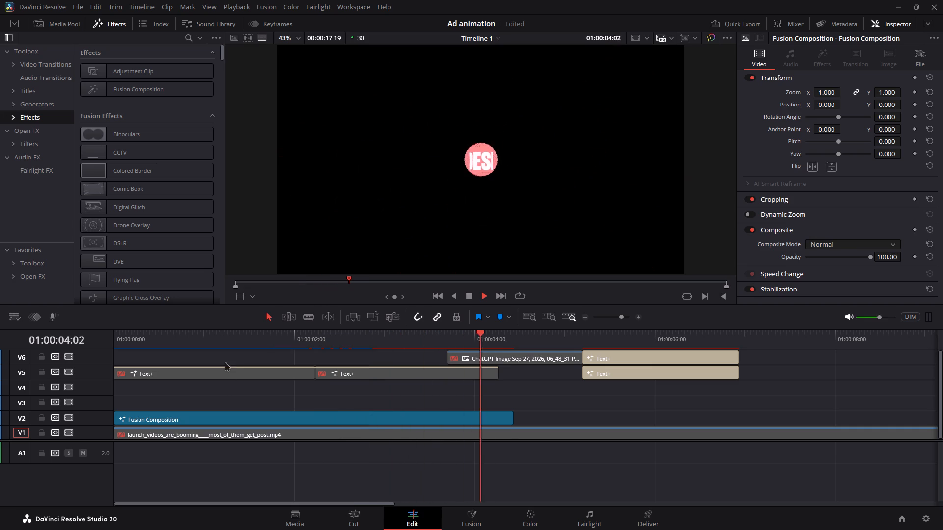
key("space")
left_click(286, 338)
key("space")
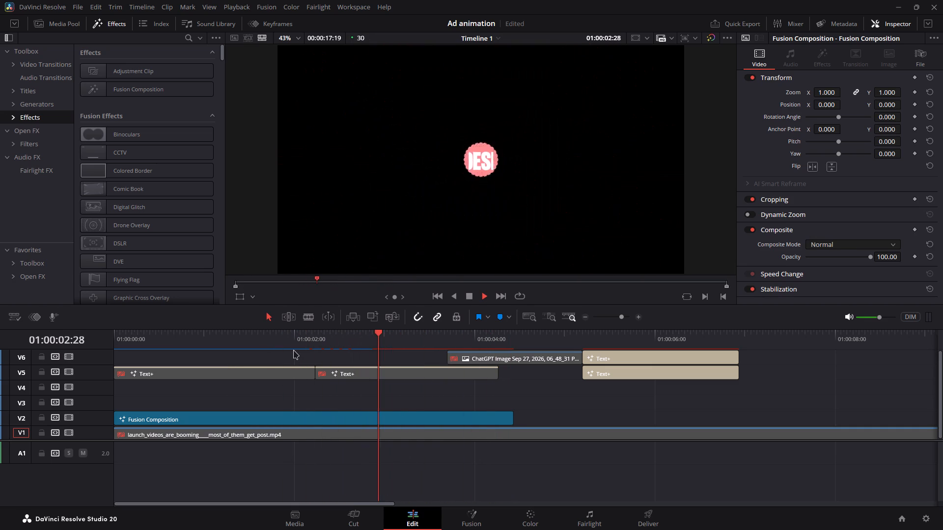
left_click(272, 350)
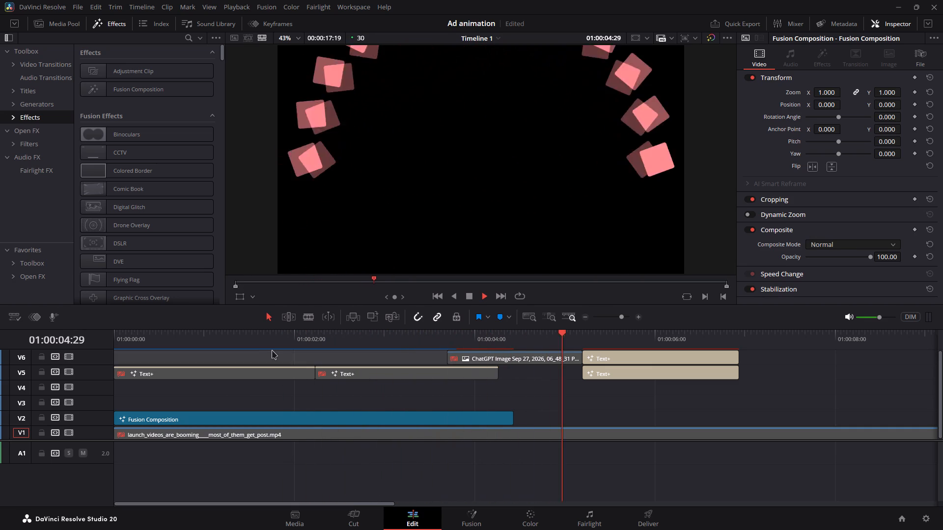
key("space")
left_click(250, 340)
key("space")
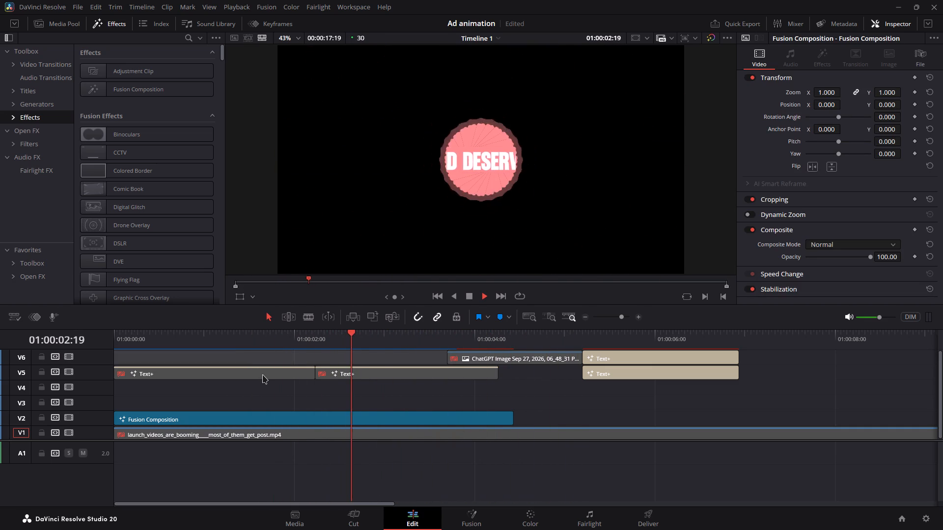
key("space")
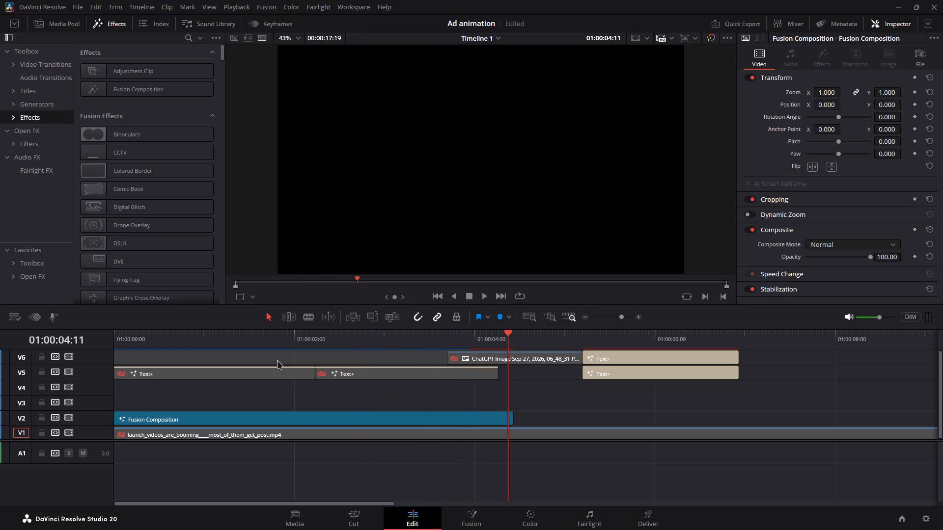
left_click(289, 340)
key("space")
key("space")
Enable the second Text+ clip on V5 and copy its text "Level Up Your Streaming Game.".
left_click(360, 374)
key("d")
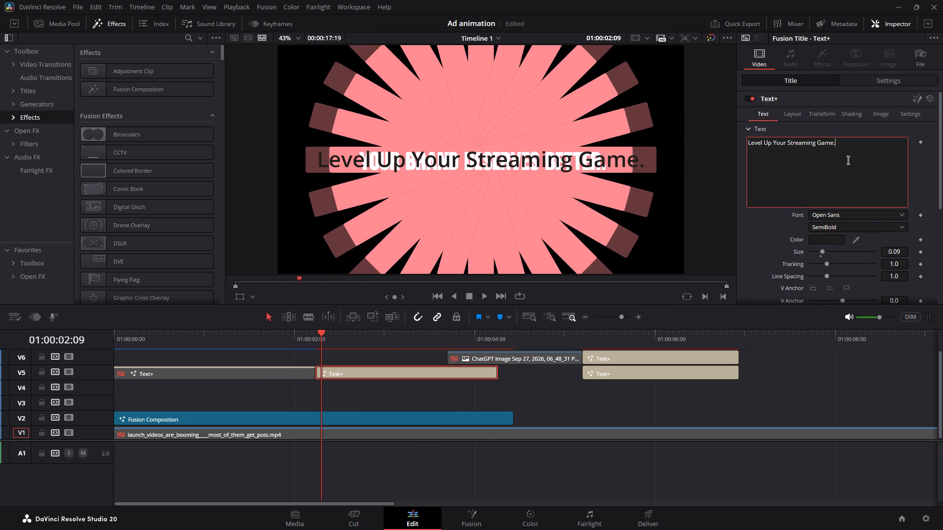
left_click(848, 160)
key("ctrl+a")
key("ctrl+c")
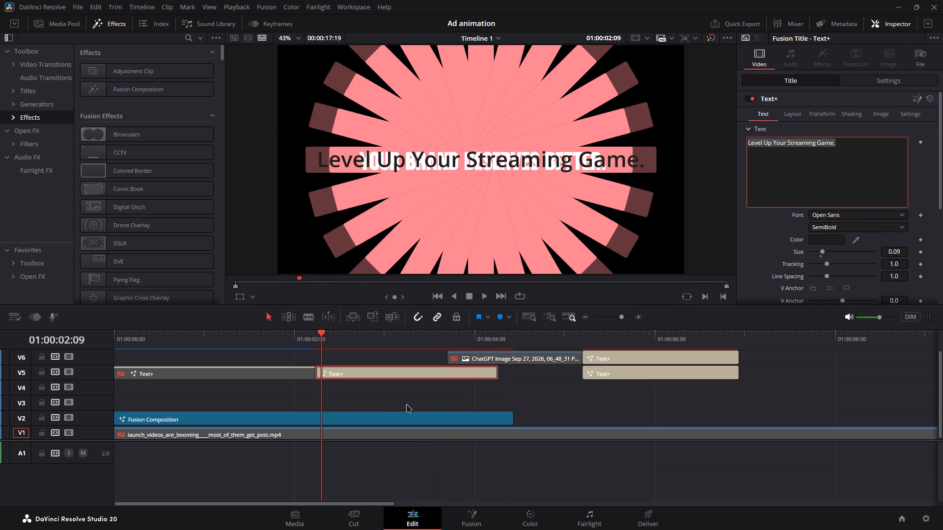
Open the V2 Fusion Composition for node editing, save the project, and move the DreamGlow_1 node farther away from the Merge1 column.
left_click(400, 416)
key("f")
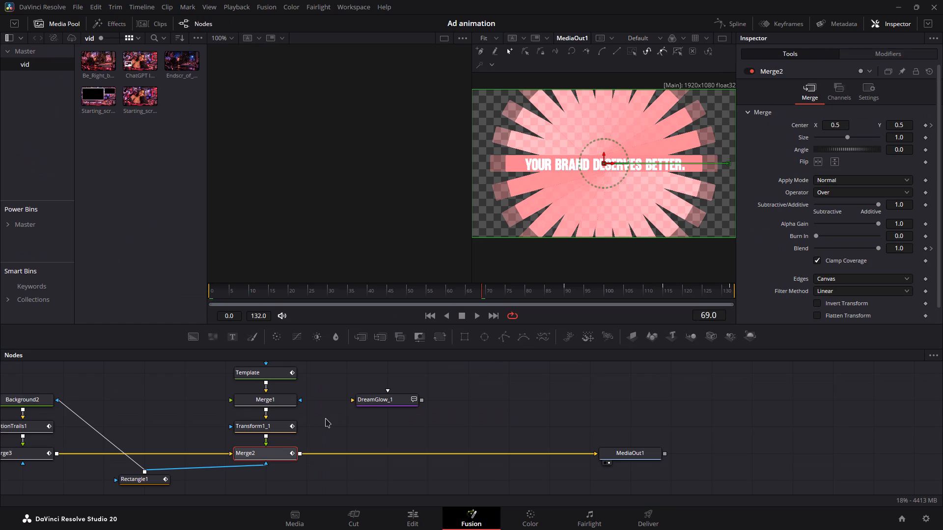
left_click_drag(353, 447, 460, 467, "ctrl+shift")
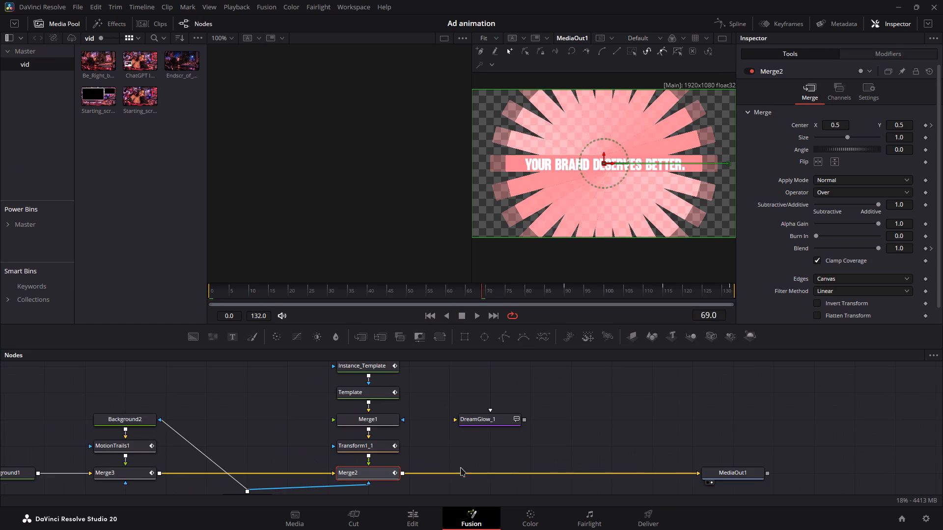
key("ctrl+s")
left_click_drag(500, 421, 574, 407)
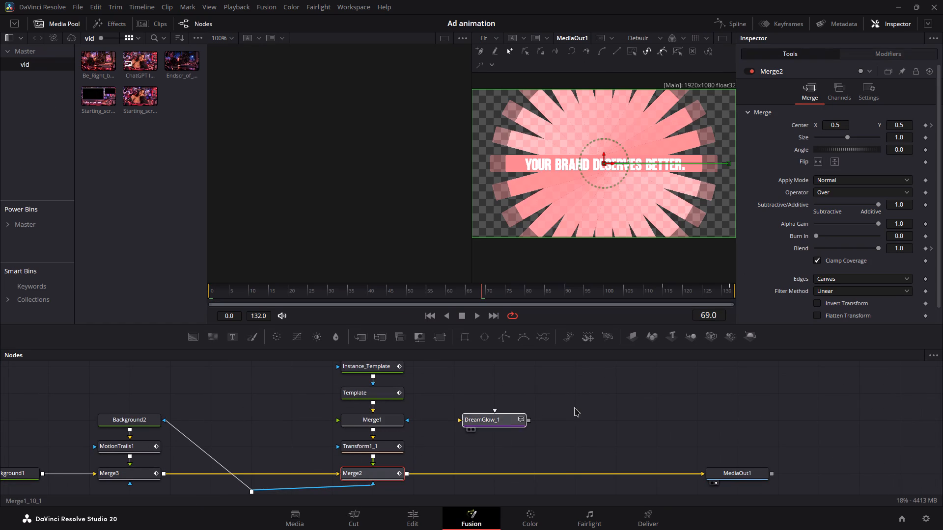
left_click_drag(574, 407, 655, 400)
left_click_drag(527, 423, 410, 419, "ctrl+shift")
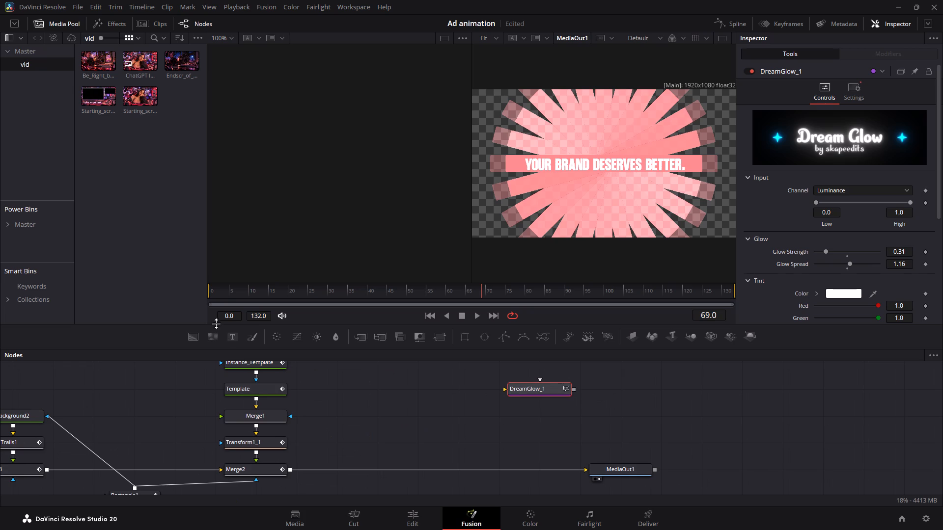
Add a Text+ node and merge it over the Merge2 output ahead of MediaOut1.
left_click_drag(238, 337, 375, 408)
left_click_drag(414, 415, 289, 470)
left_click(387, 415)
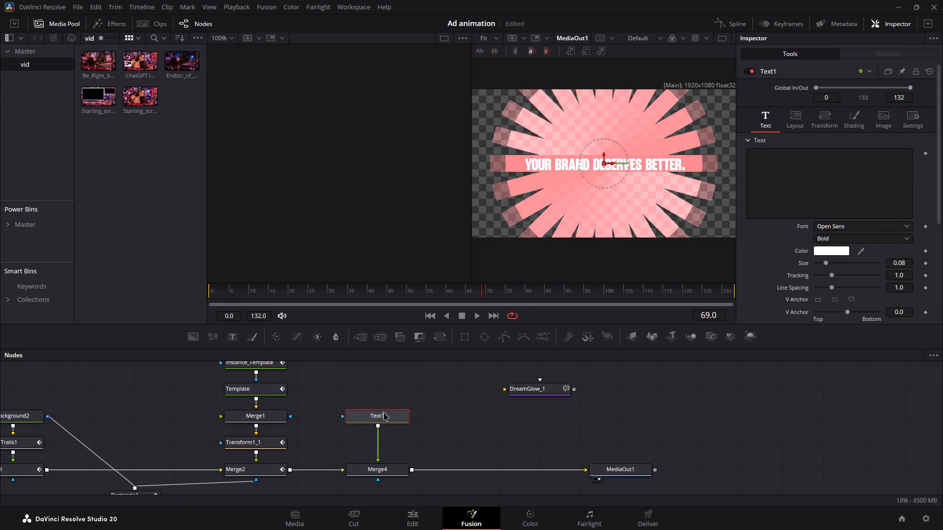
Delete the newly added Text1 node, leaving its merge in place.
left_click(383, 412)
key("alt+d")
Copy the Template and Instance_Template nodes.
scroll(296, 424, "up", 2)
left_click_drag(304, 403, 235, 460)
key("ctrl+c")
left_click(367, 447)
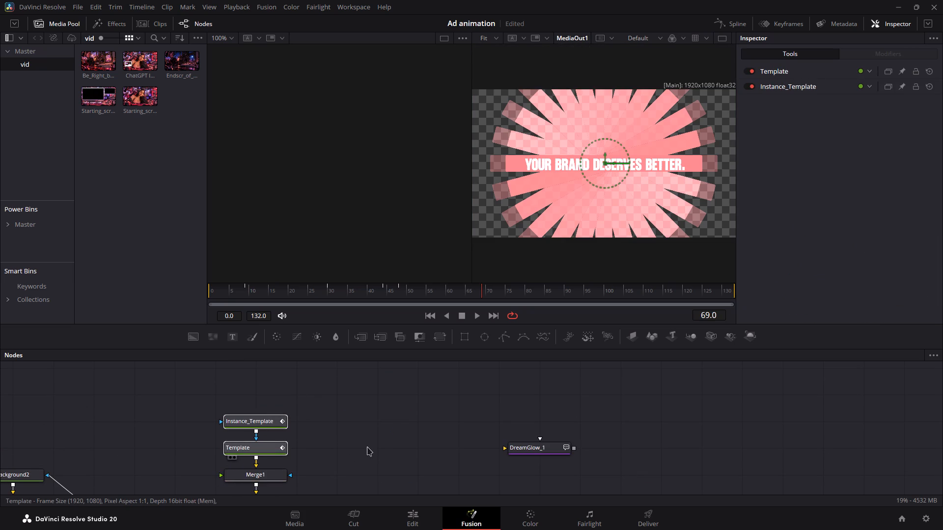
Return to the edit timeline, enlarge the area for the video tracks, and save the project.
left_click(404, 529)
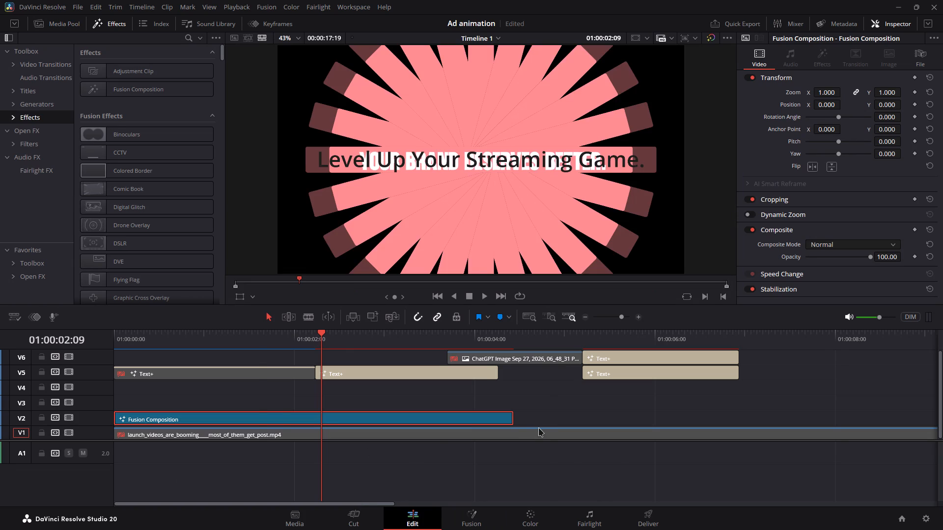
scroll(538, 427, "down", 2, "alt")
scroll(610, 455, "down", 1, "shift")
scroll(595, 399, "down", 4, "shift")
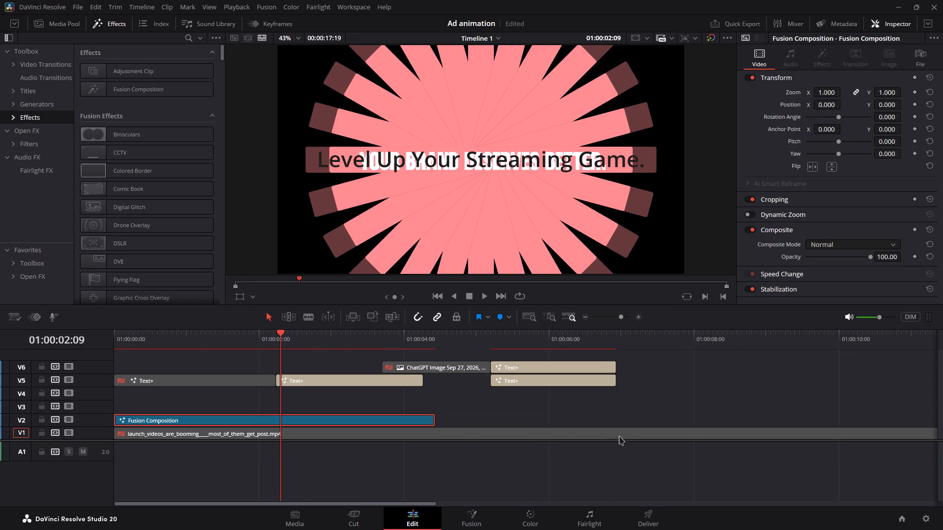
left_click_drag(627, 440, 624, 484)
key("ctrl+s")
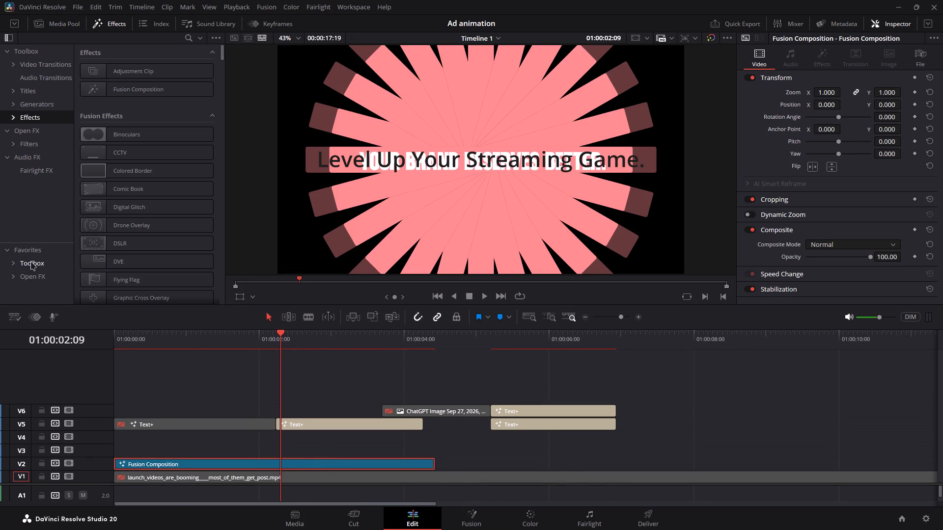
Place the Bounsy text effect from the My_TEXT power bin on V4, after the last Text+ clips.
left_click(48, 22)
left_click(32, 190)
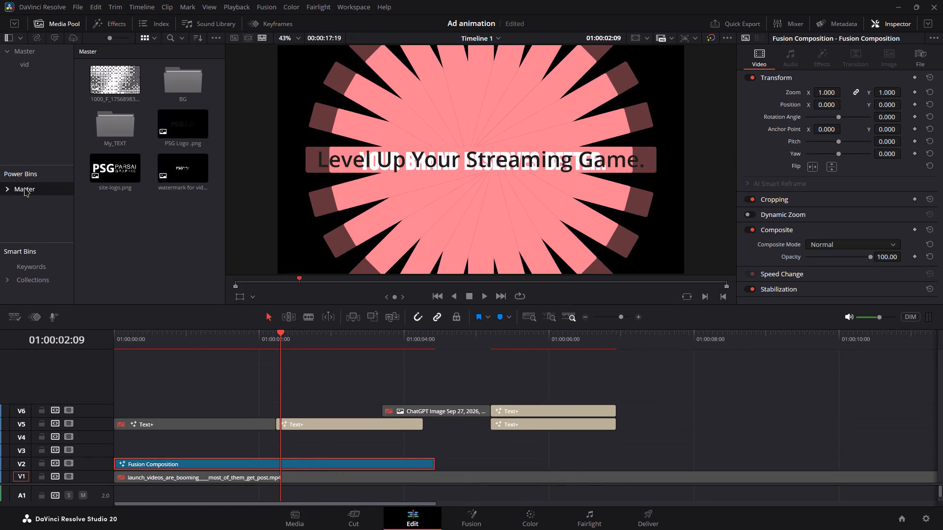
double_click(105, 129)
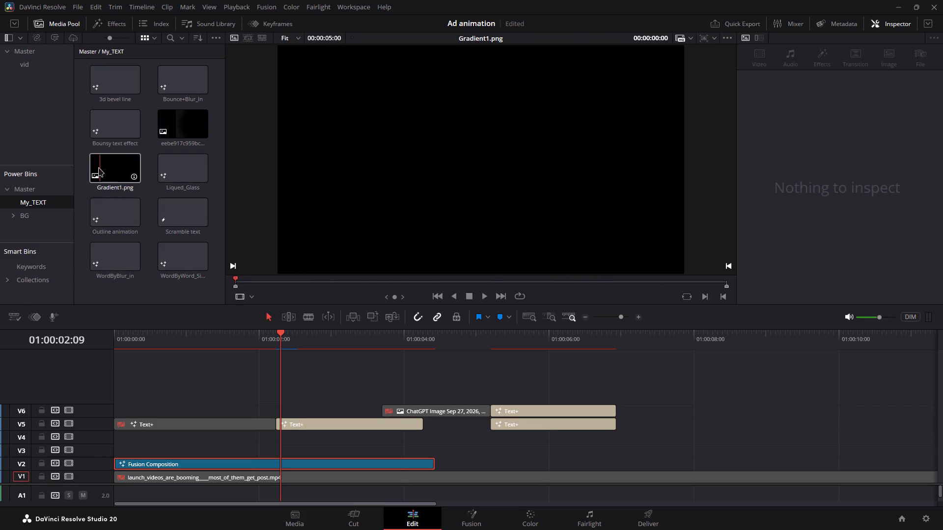
left_click_drag(109, 131, 641, 430)
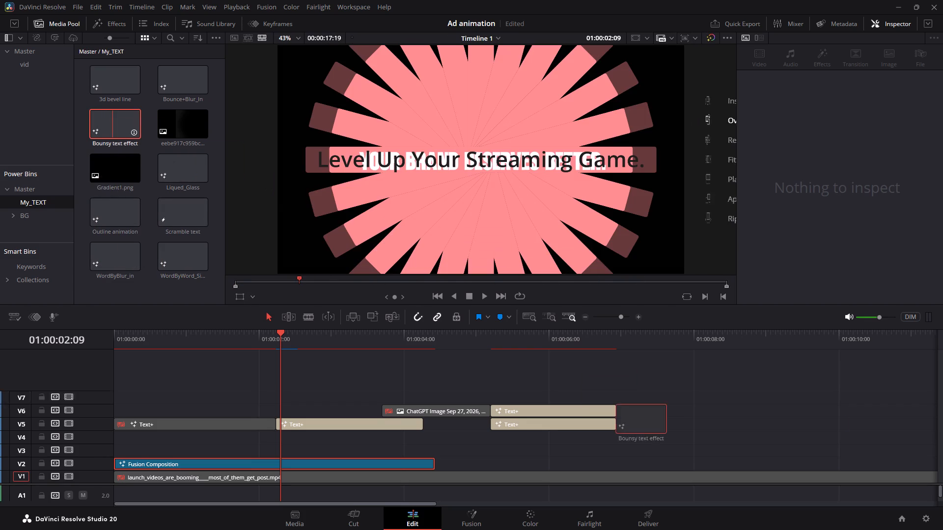
left_click_drag(641, 430, 653, 438)
Open the Bounsy text effect clip in Fusion and copy its Text1 node.
double_click(693, 444)
left_click(693, 439)
key("f")
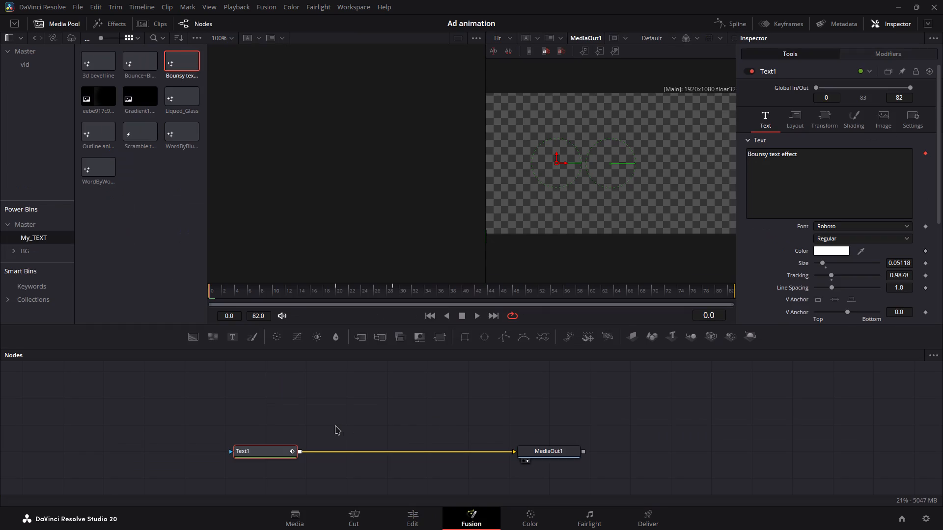
left_click_drag(223, 415, 268, 472)
key("ctrl+c")
Delete the Bounsy text effect clip from V4 in the edit timeline.
left_click(414, 514, "ctrl")
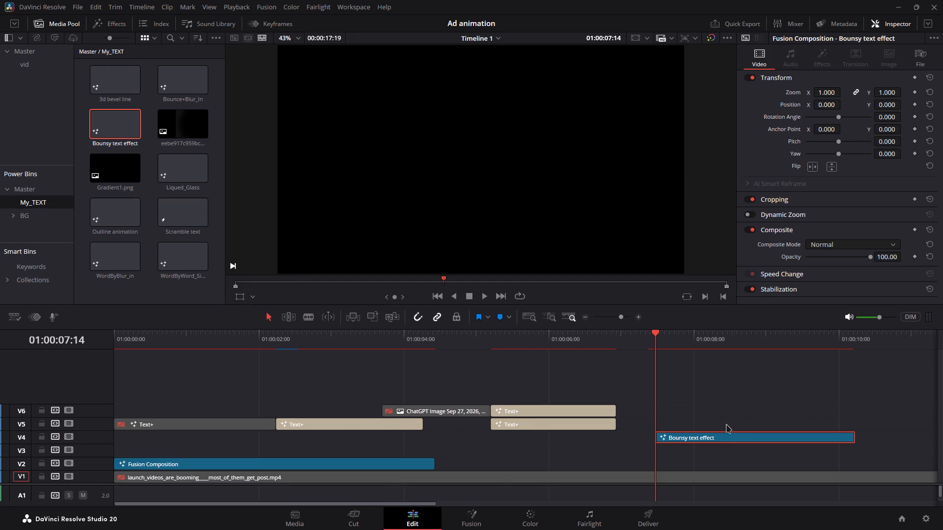
left_click(727, 434)
left_click(724, 439)
key("alt+d")
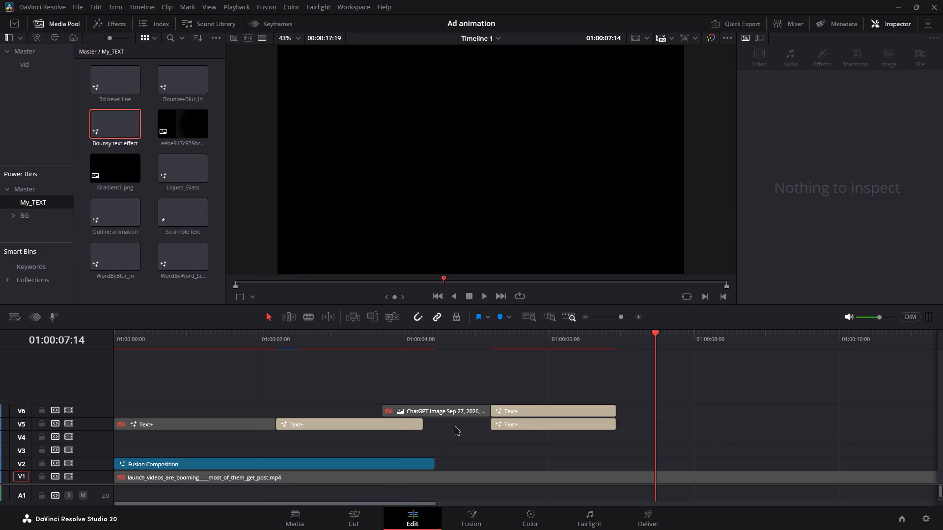
Paste the Text1 node into the V2 Fusion Composition, connect it to Merge4, and place it directly above that merge.
left_click(359, 462)
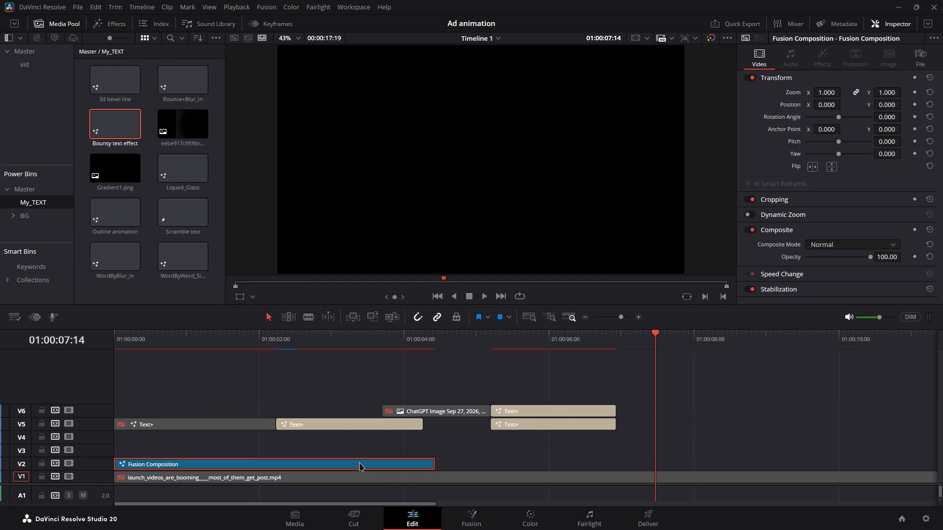
key("f")
left_click(424, 434)
key("ctrl+v")
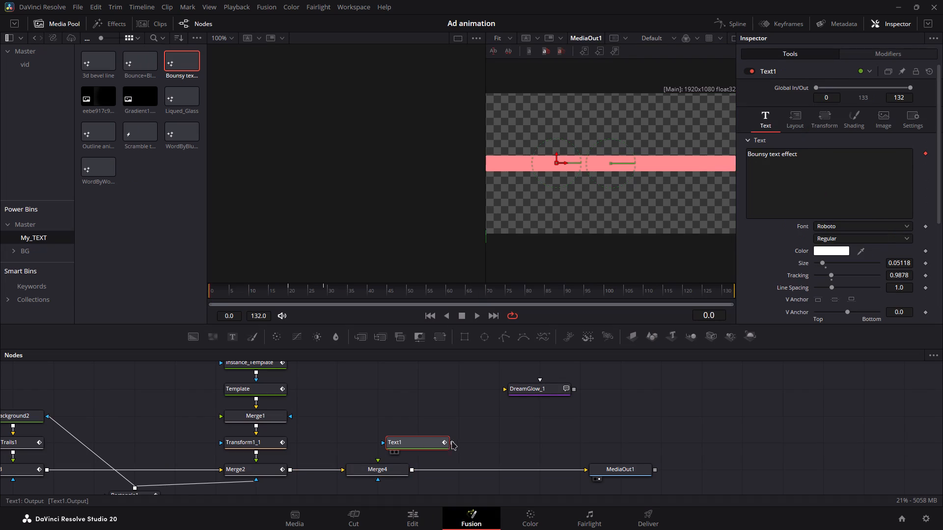
left_click_drag(453, 441, 391, 471)
left_click_drag(410, 444, 367, 426)
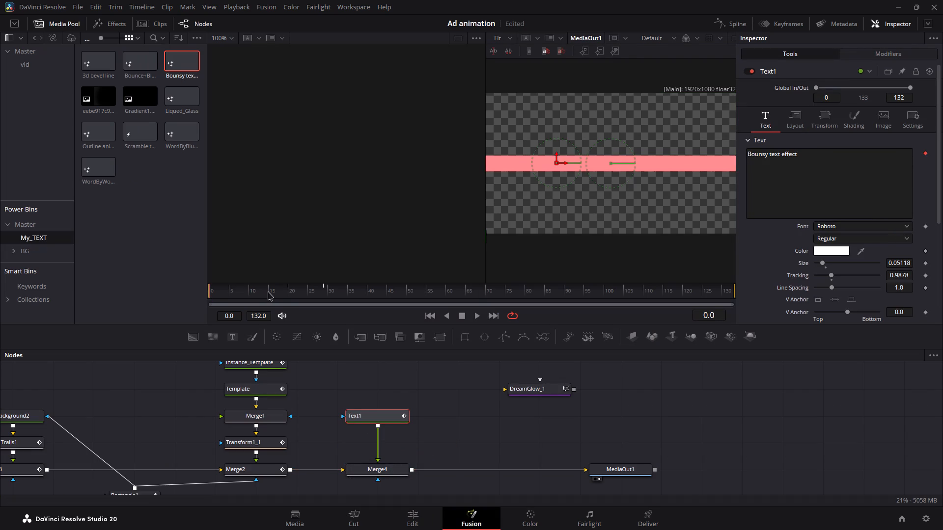
Preview the composition briefly, and display the Text1 word offset and opacity curves in the Spline editor, fitted to view.
left_click(268, 291)
key("space")
key("space")
key("alt+s")
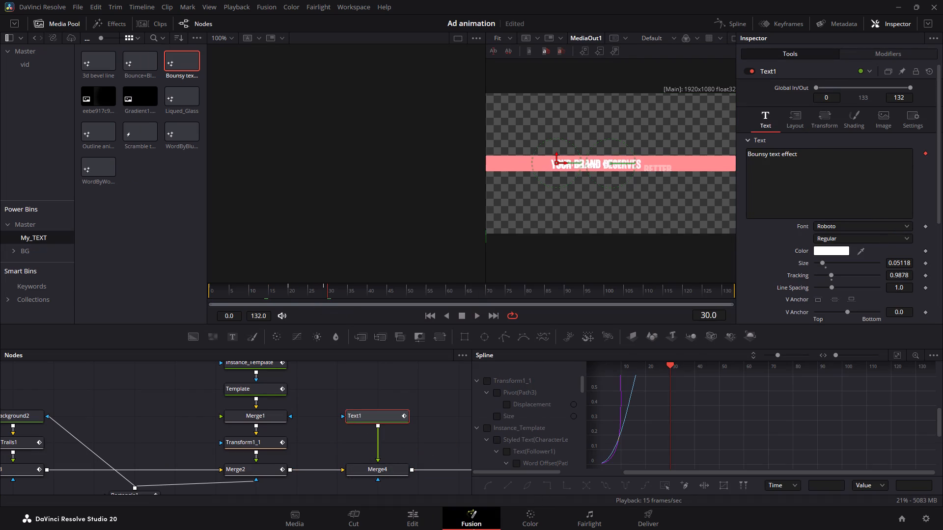
left_click(936, 356)
left_click(922, 364)
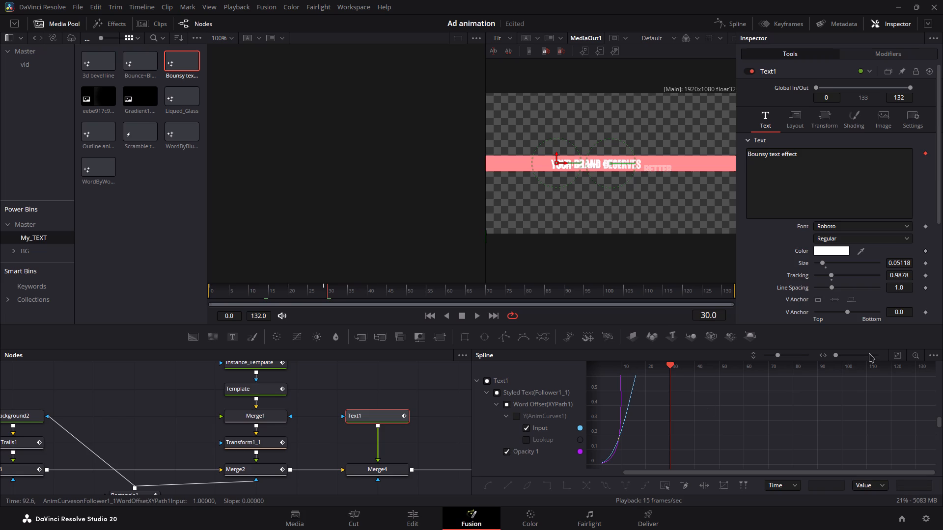
left_click(894, 358)
left_click_drag(896, 374, 505, 397)
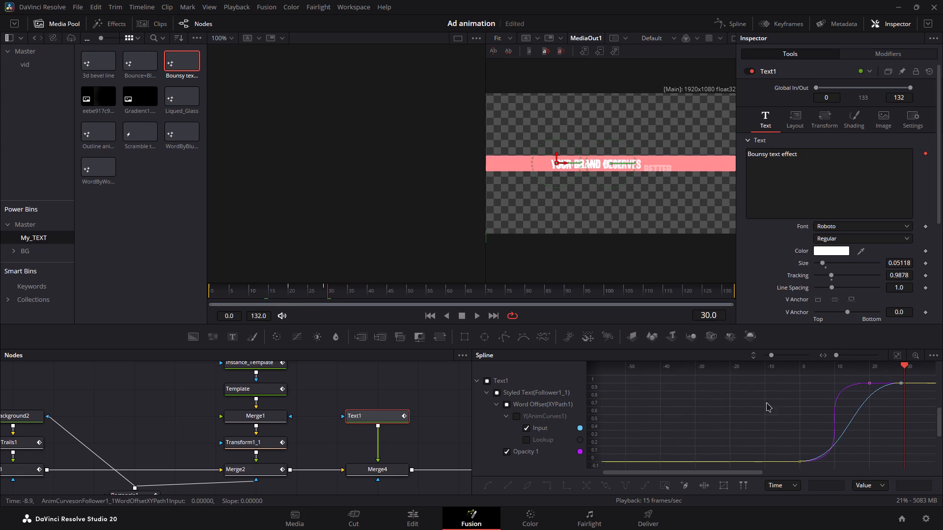
Preview the composition briefly, and in the edit timeline disable the V2 Fusion Composition and enable the launch video clip on V1.
left_click(428, 286)
key("space")
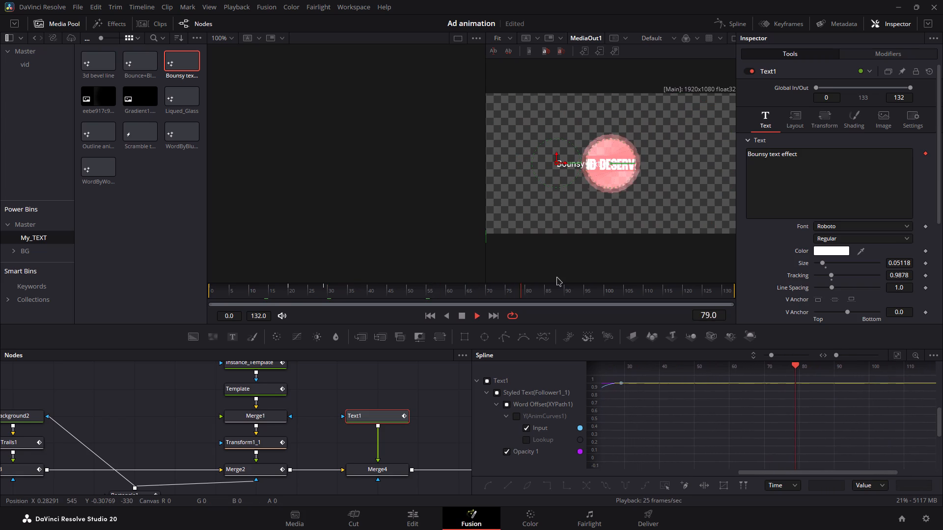
key("space")
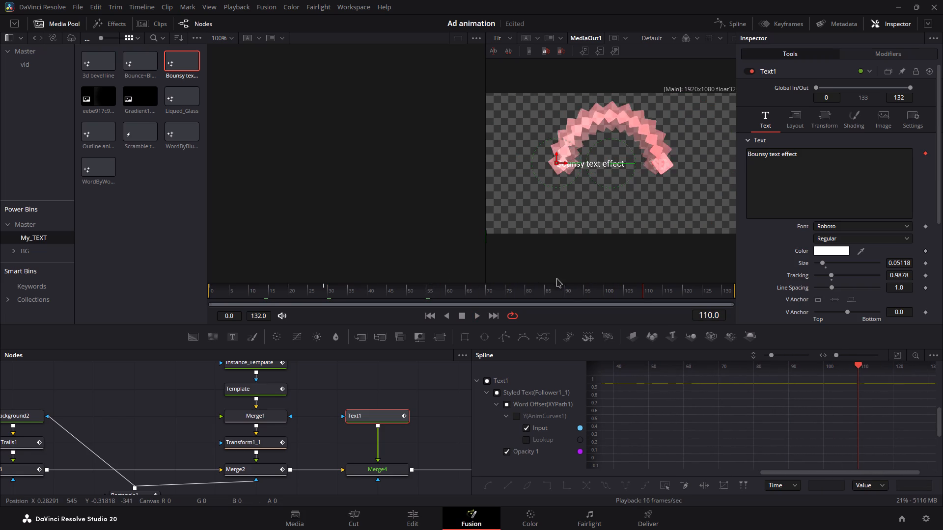
left_click(429, 500)
left_click(409, 518)
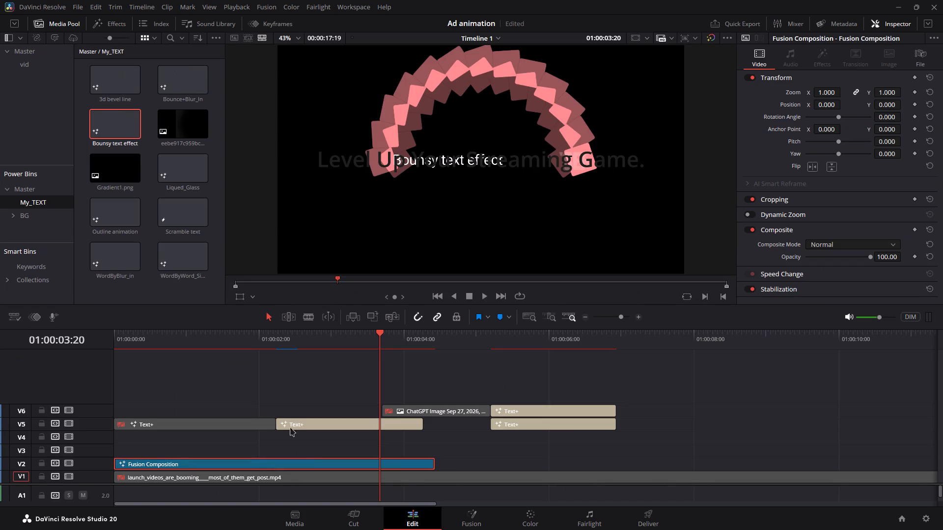
key("d")
left_click(350, 478)
key("d")
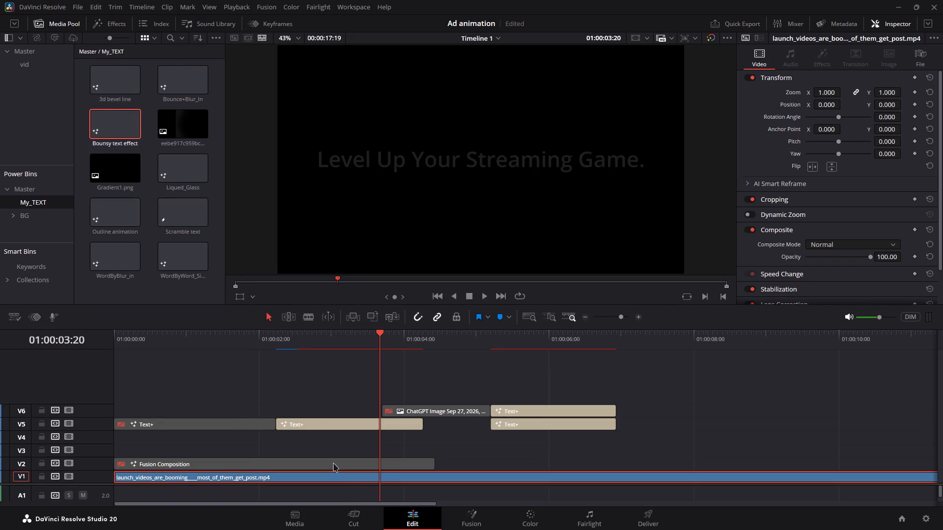
Play the V1 reference video from the start, re-enable the V2 Fusion Composition, and disable the "Level Up Your Streaming Game." Text+ clip on V5.
left_click_drag(287, 335, 68, 334)
key("space")
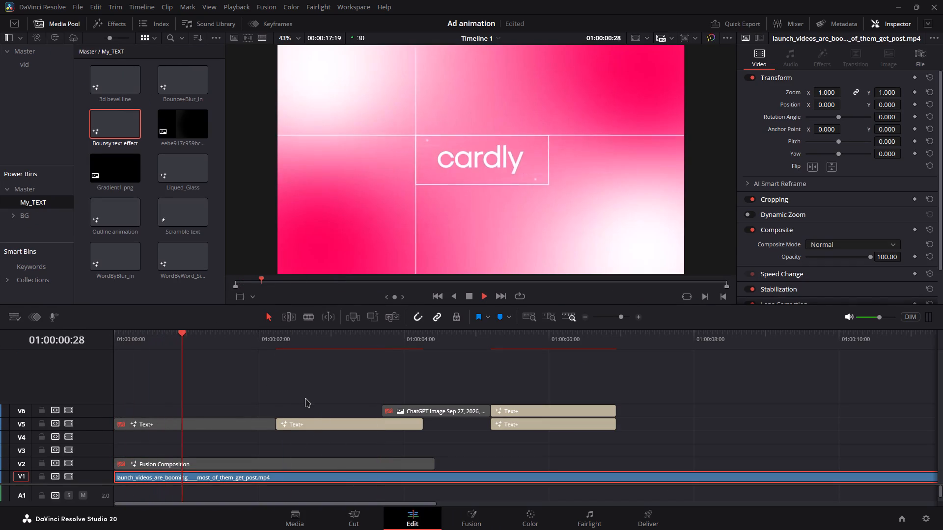
key("space")
left_click(306, 459)
type("d")
key("space")
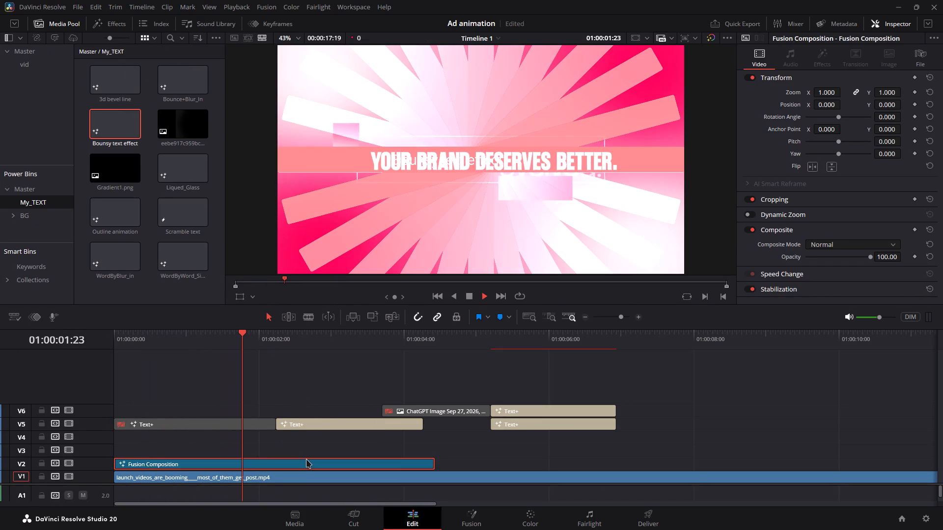
left_click(315, 423)
key("d")
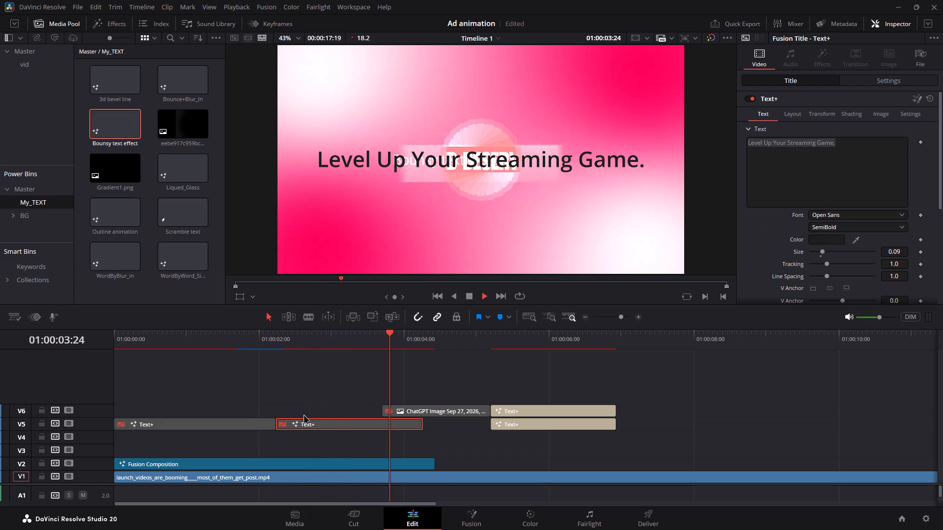
Play the first four seconds of the timeline forward and backward, comparing the Fusion animation with the reference video.
key("q")
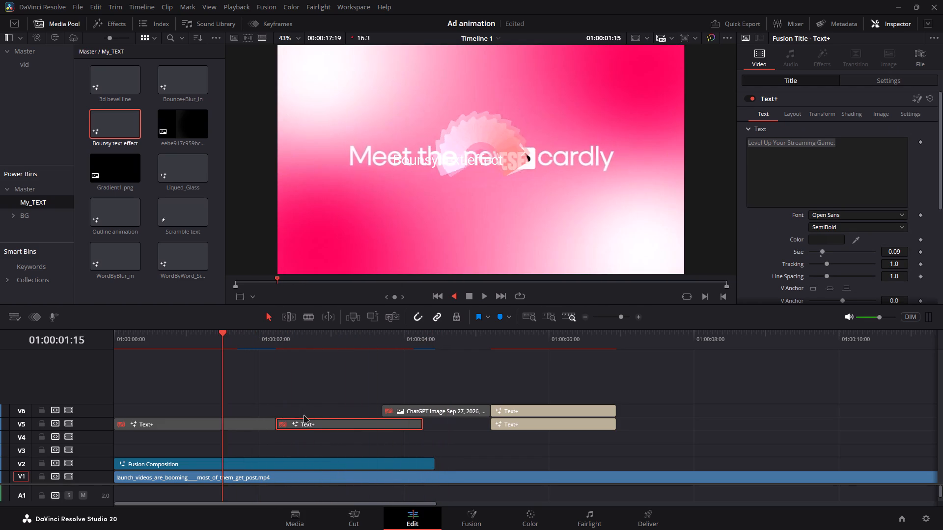
key("e")
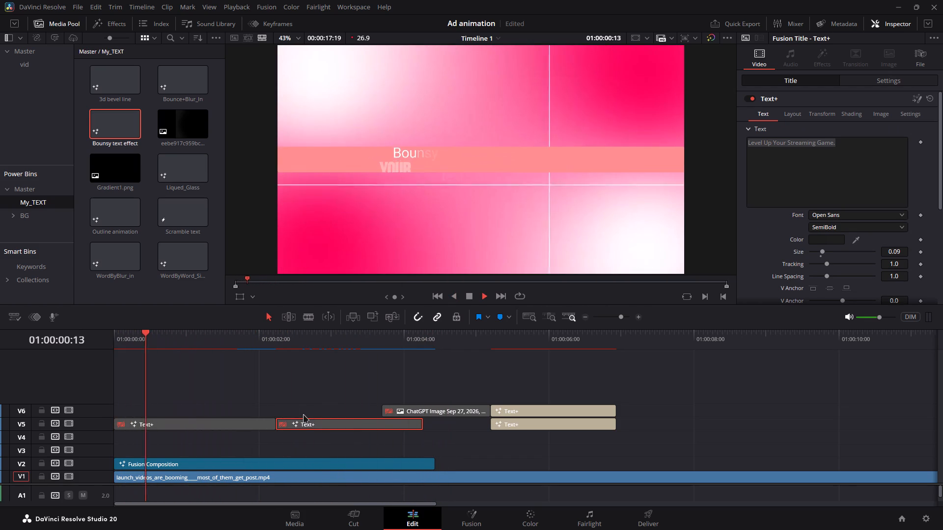
key("q")
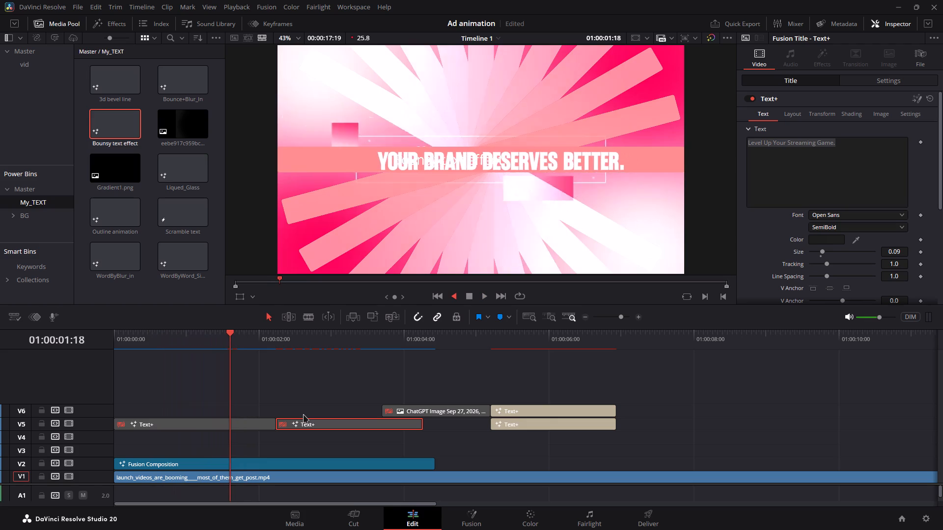
key("e")
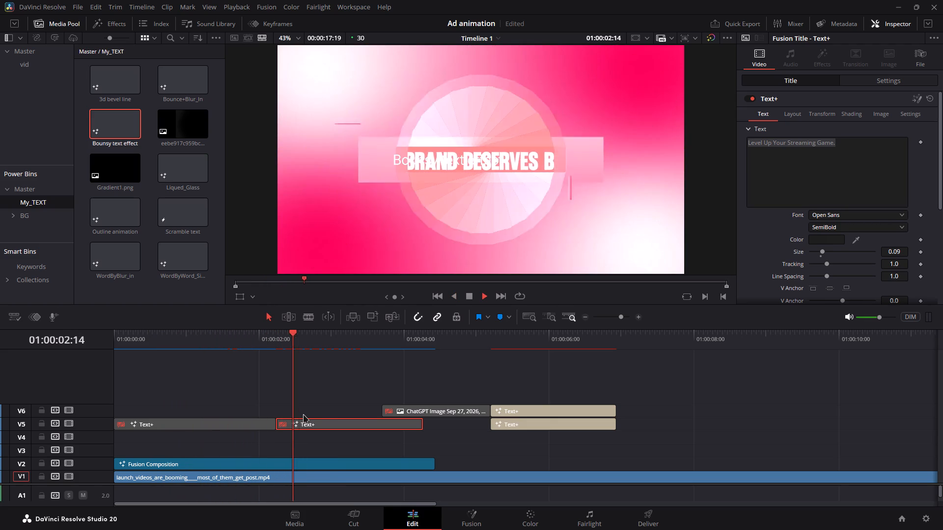
key("q")
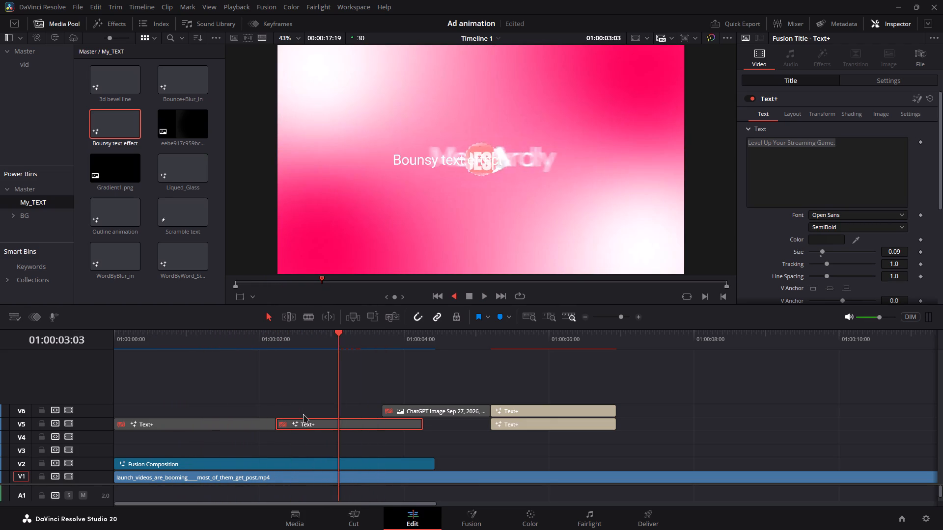
key("e")
left_click(209, 348)
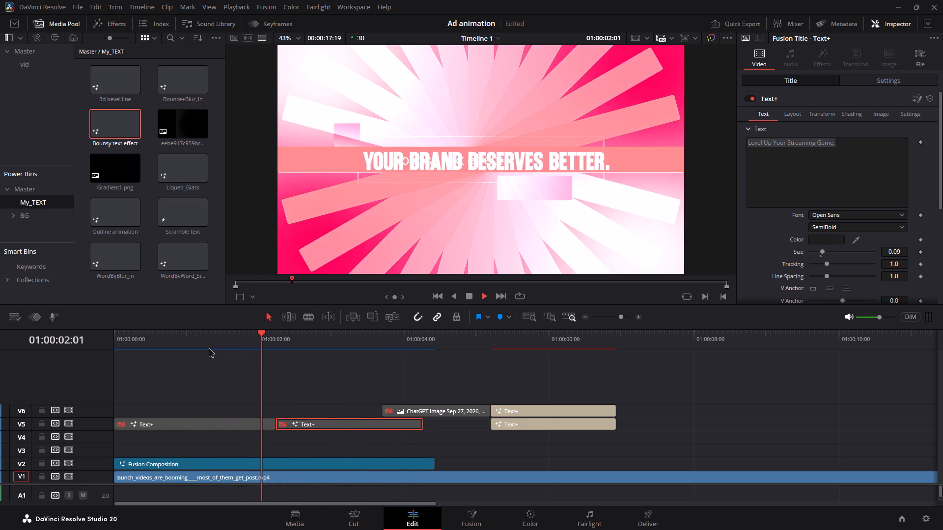
key("space")
key("space")
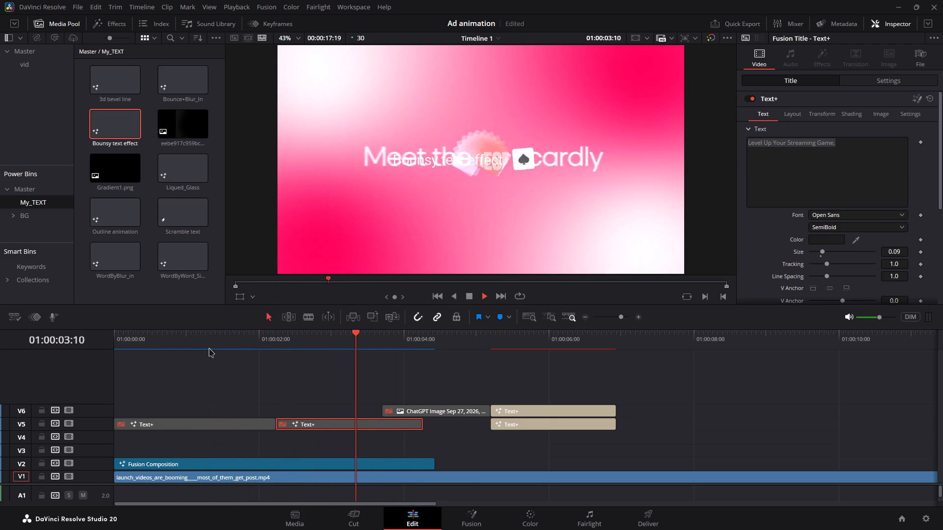
key("space")
left_click_drag(232, 344, 165, 349)
key("space")
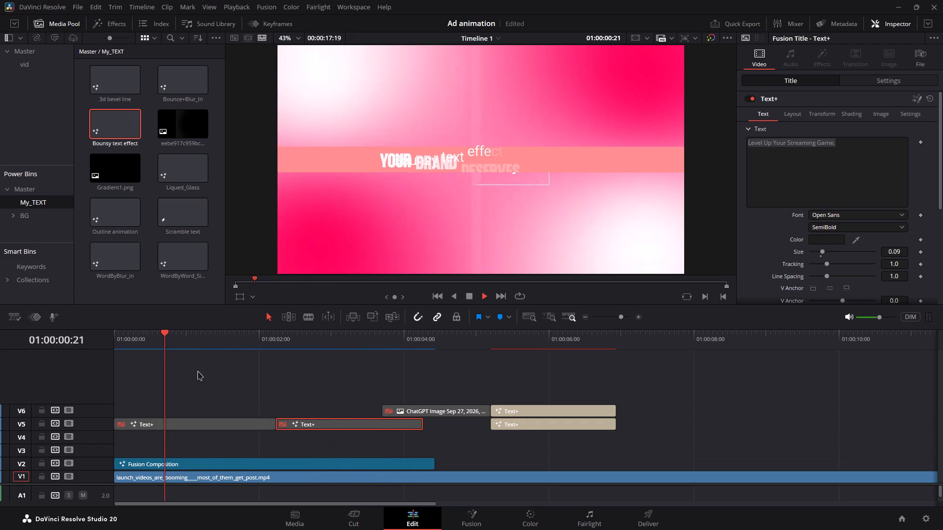
key("space")
key("space")
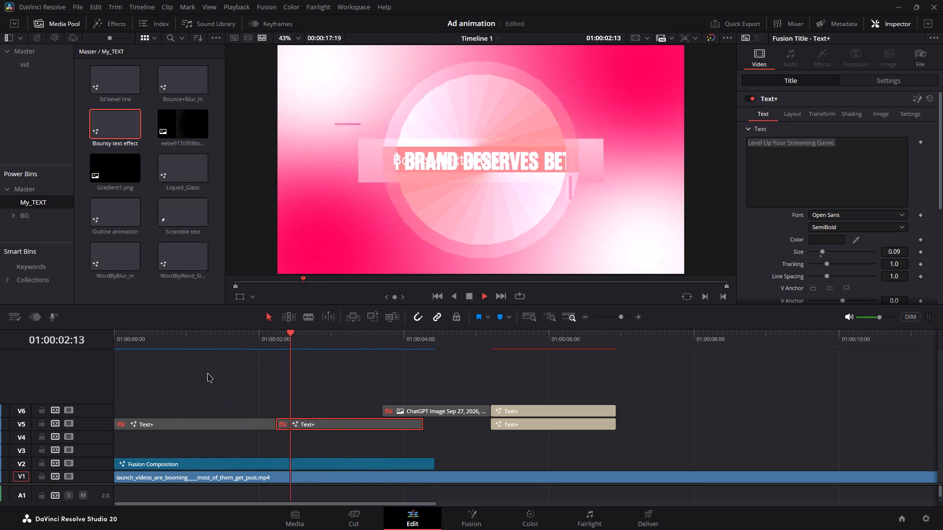
key("space")
key("space")
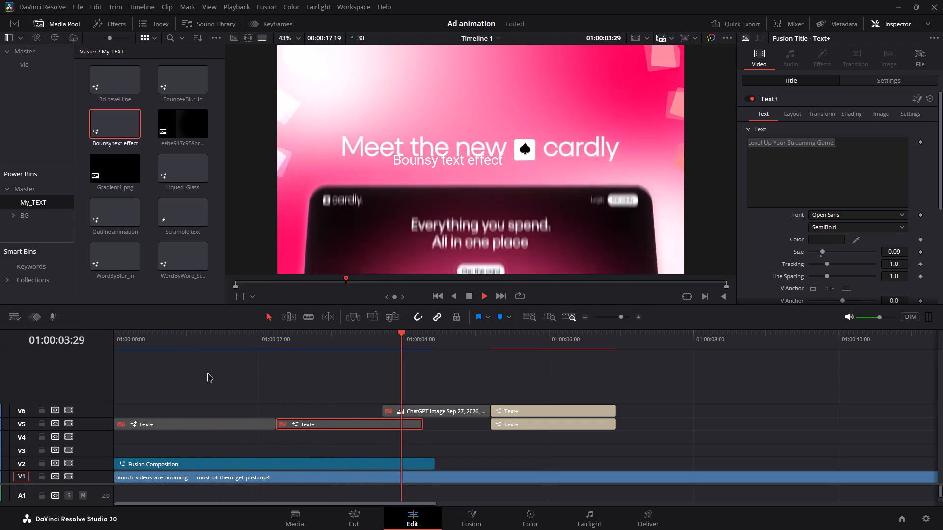
key("space")
Replay the timeline from the start with frequent pauses to examine the reference's text timing through the "Meet the new cardly" title.
left_click_drag(267, 340, 75, 382)
key("space")
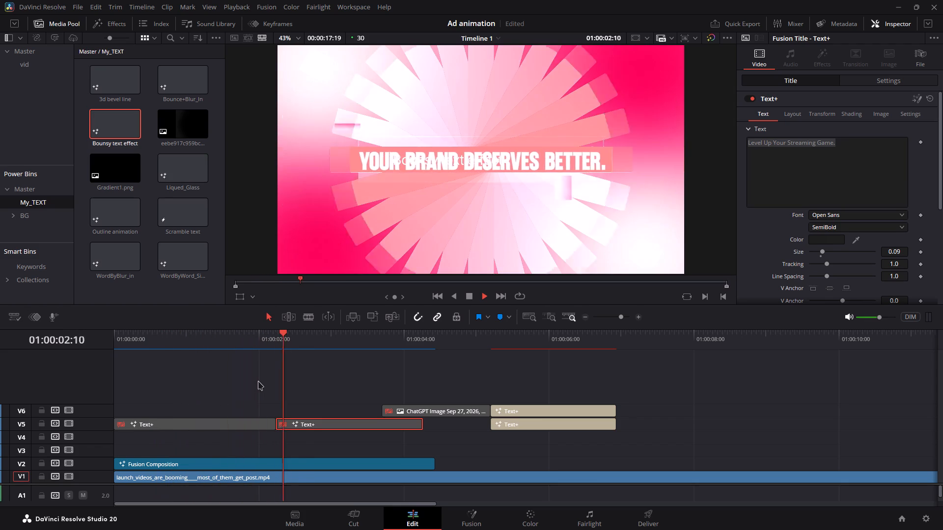
key("space")
left_click_drag(208, 339, 0, 336)
key("space")
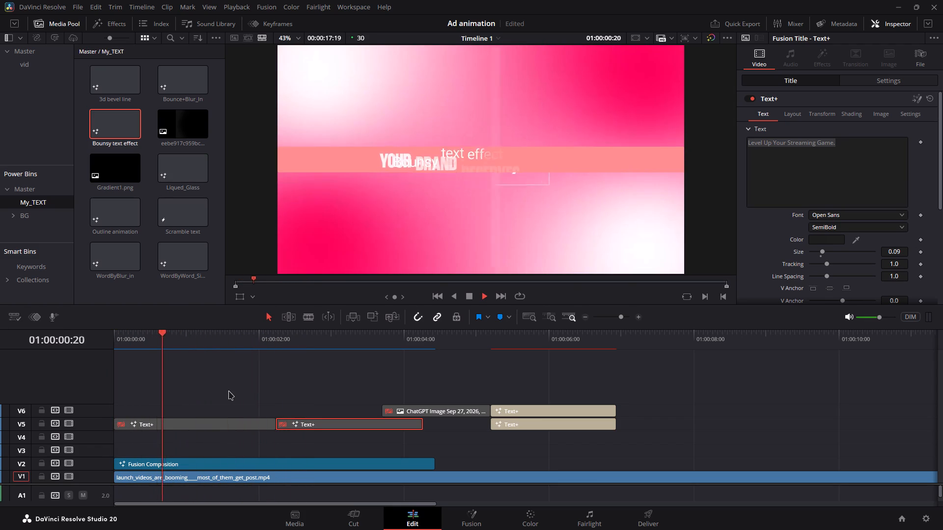
key("space")
key("space")
key("space")
key("space")
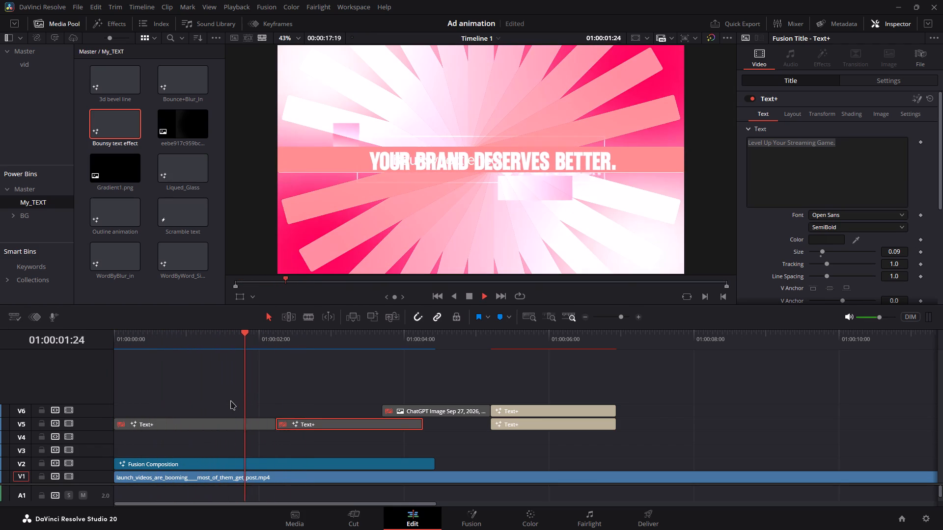
key("space")
key("space")
key("space")
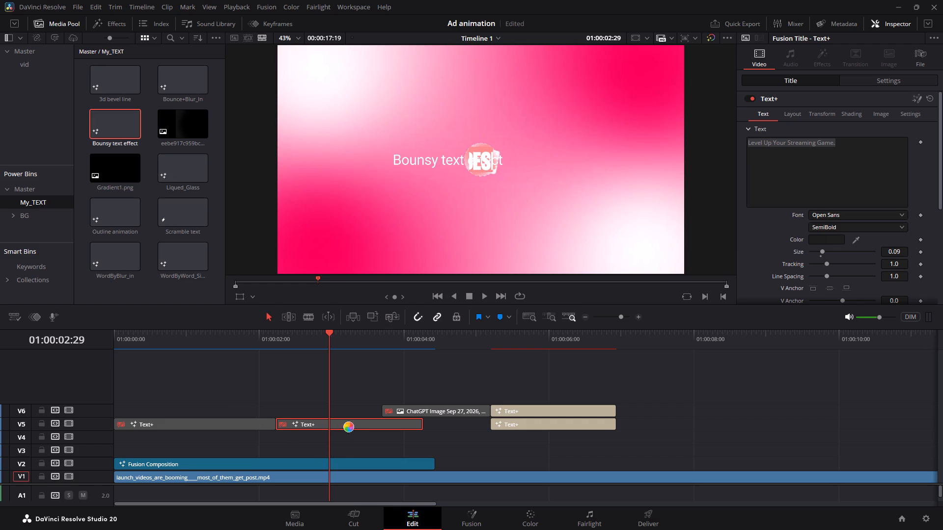
key("space")
key("space")
key("space")
key("space")
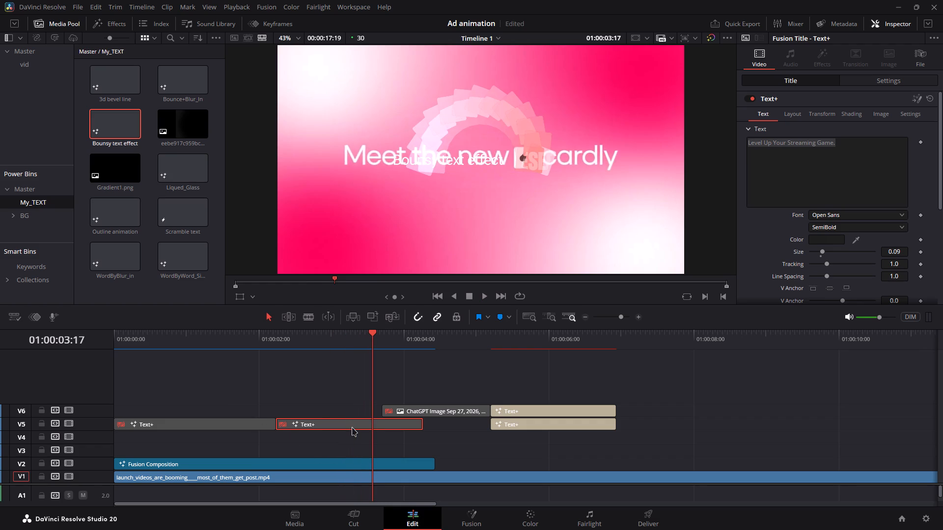
key("space")
key("space")
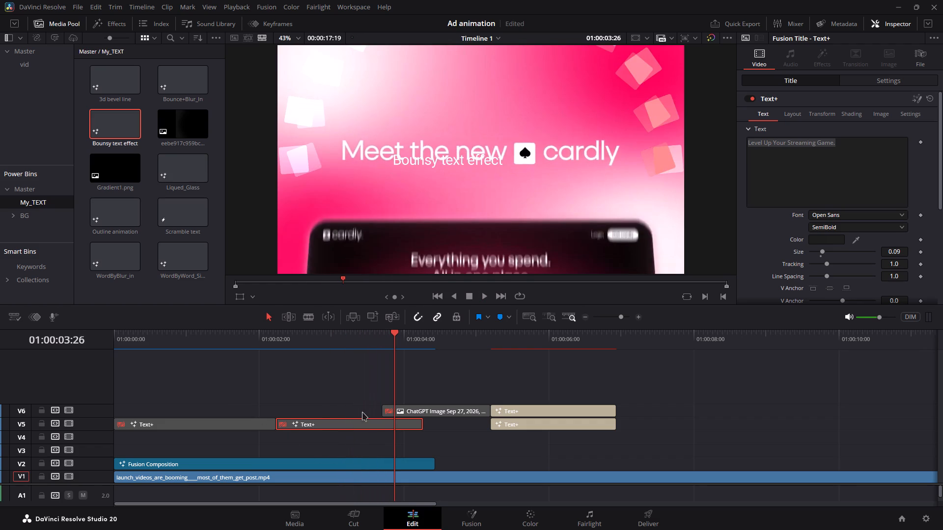
Replay the section from about the two-second mark to examine how the "Meet the new cardly" title comes in.
left_click(264, 347)
key("space")
key("space")
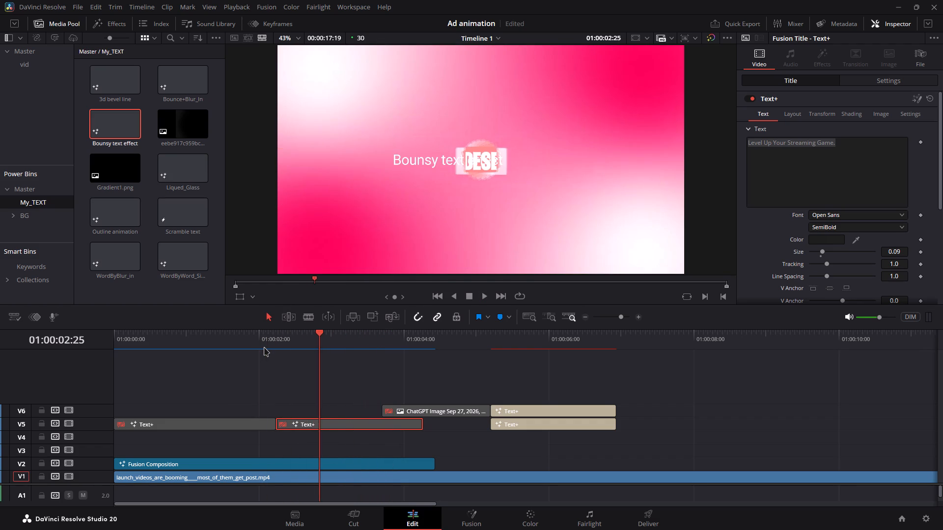
key("space")
key("space")
key("space")
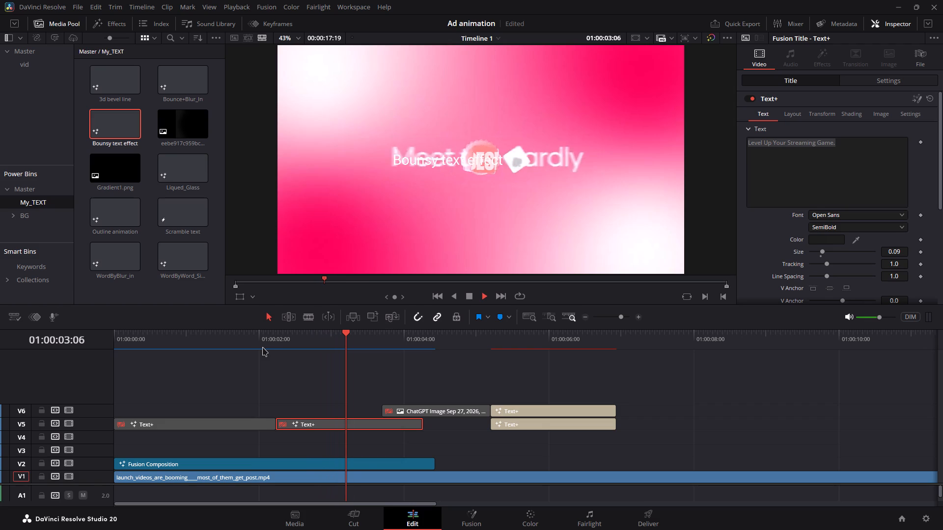
key("space")
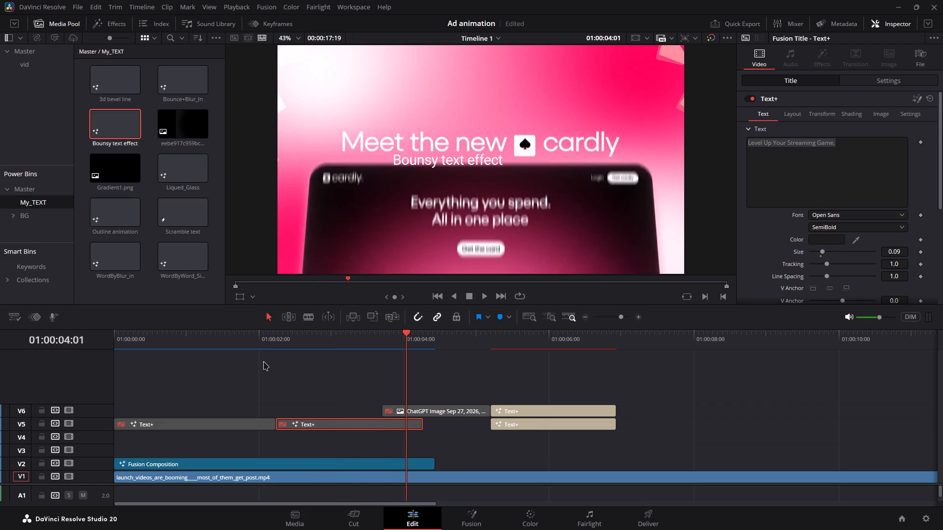
left_click(312, 467)
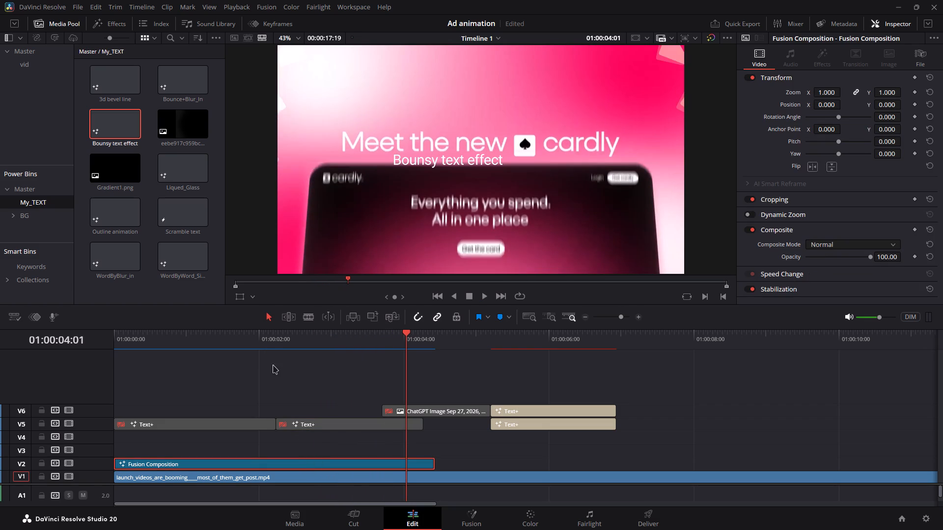
left_click(271, 340)
key("space")
key("space")
Open the V2 Fusion Composition in Fusion and switch to a single viewer.
left_click(310, 465)
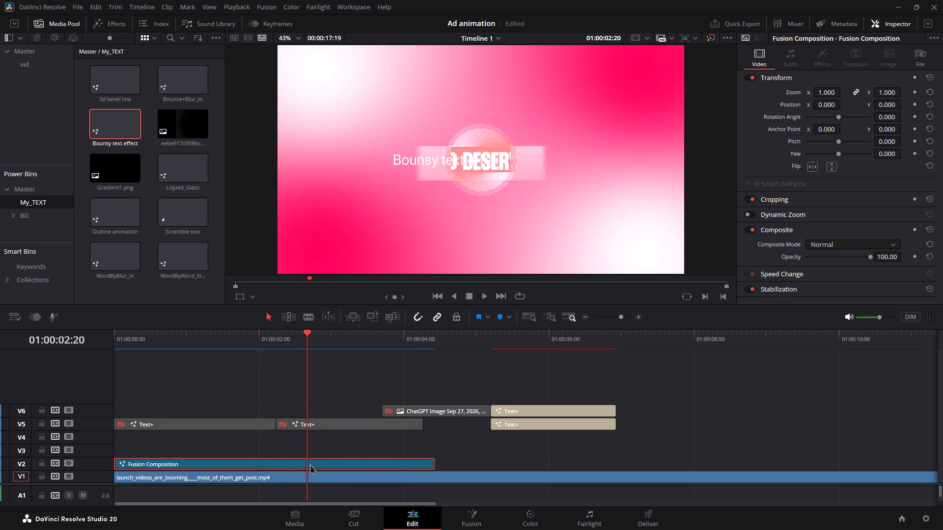
key("f")
left_click_drag(433, 429, 385, 431, "ctrl+shift")
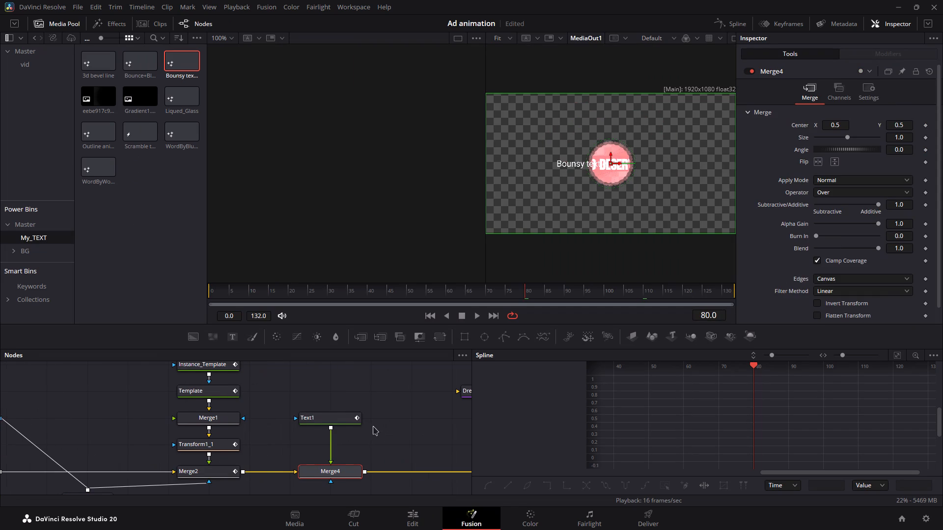
left_click(732, 40)
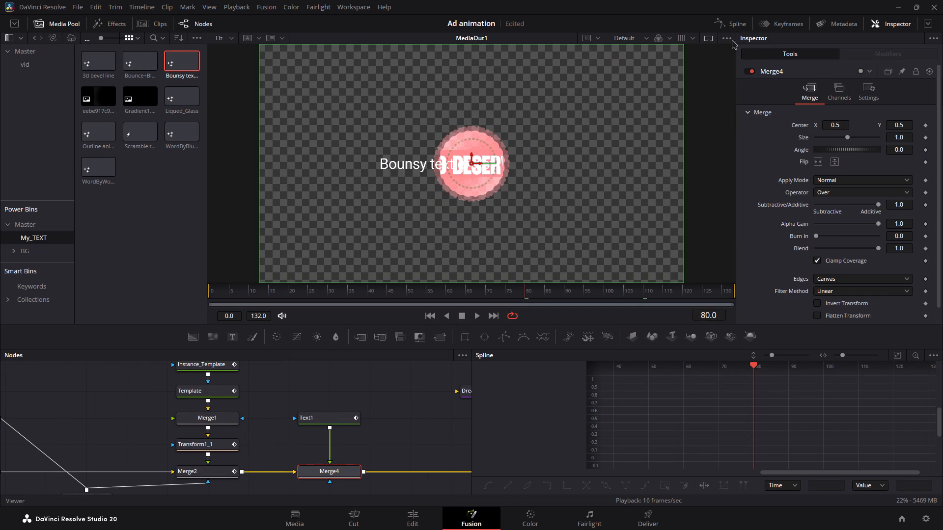
Display Text1's word offset and opacity curves in the Spline editor, fitted to view.
left_click(343, 416)
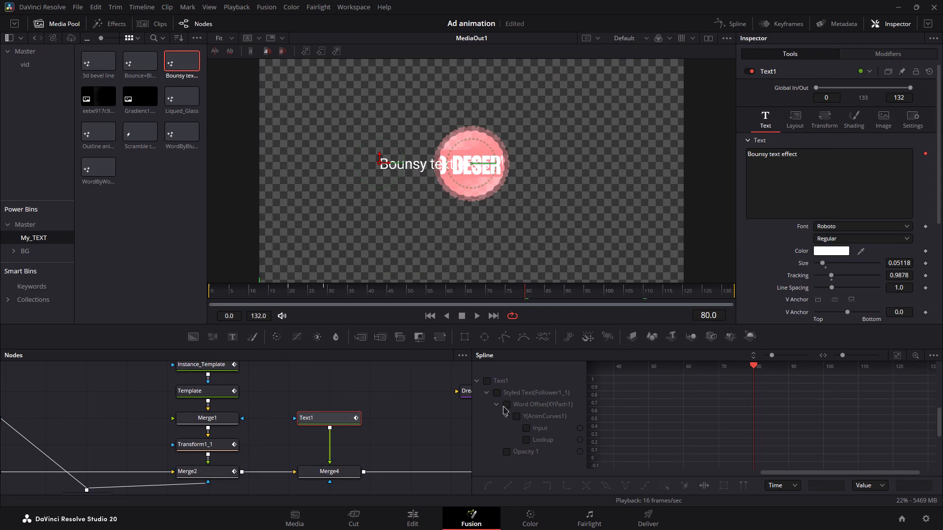
left_click(485, 381)
left_click(899, 352)
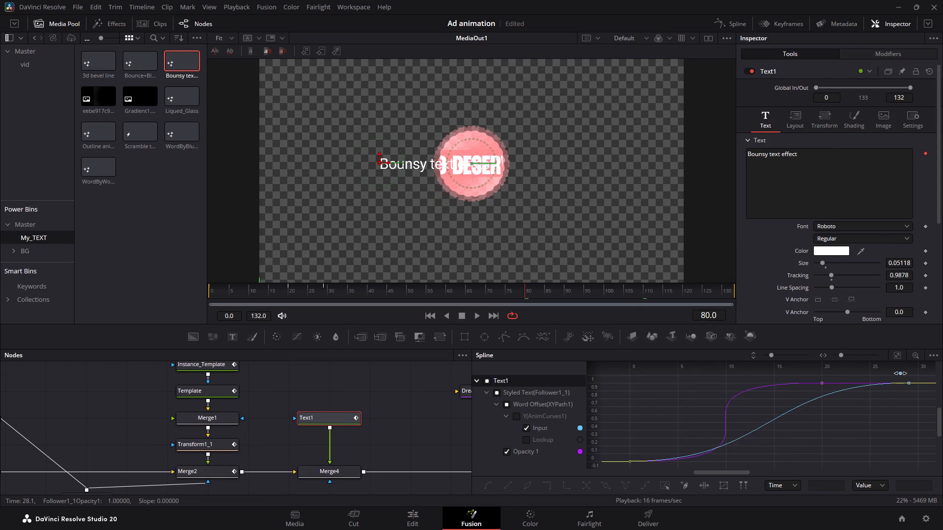
left_click_drag(900, 373, 693, 370)
left_click_drag(907, 442, 765, 439, "ctrl+shift")
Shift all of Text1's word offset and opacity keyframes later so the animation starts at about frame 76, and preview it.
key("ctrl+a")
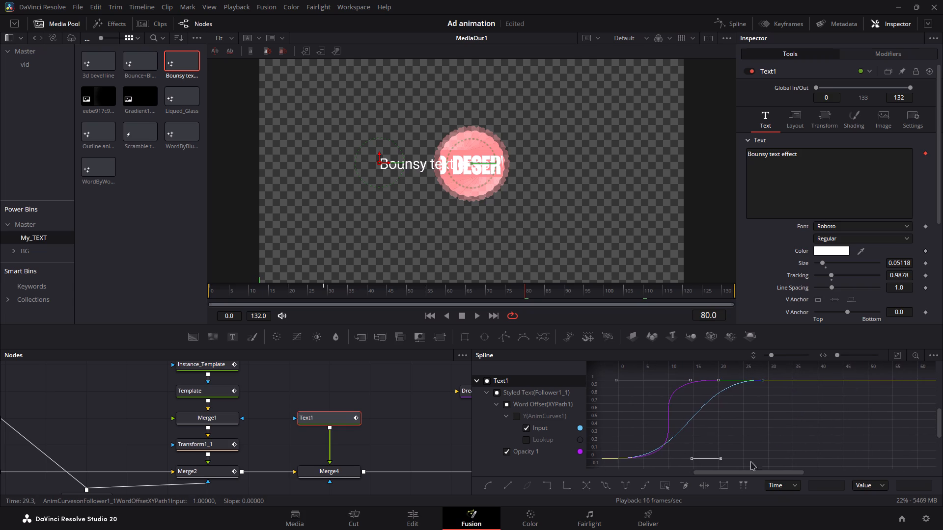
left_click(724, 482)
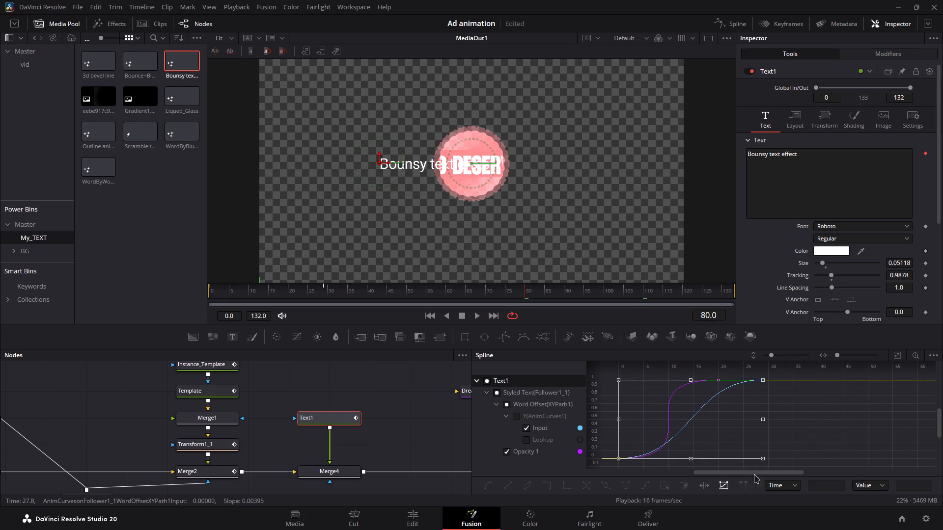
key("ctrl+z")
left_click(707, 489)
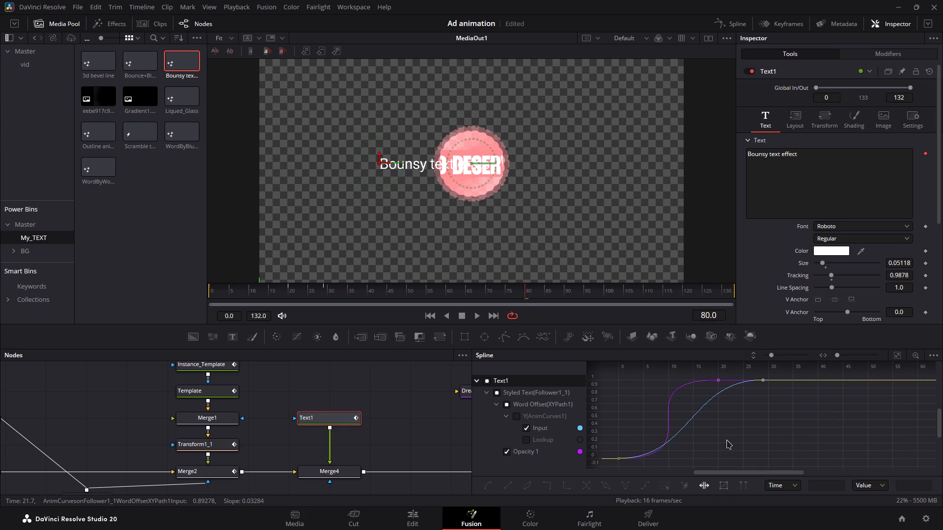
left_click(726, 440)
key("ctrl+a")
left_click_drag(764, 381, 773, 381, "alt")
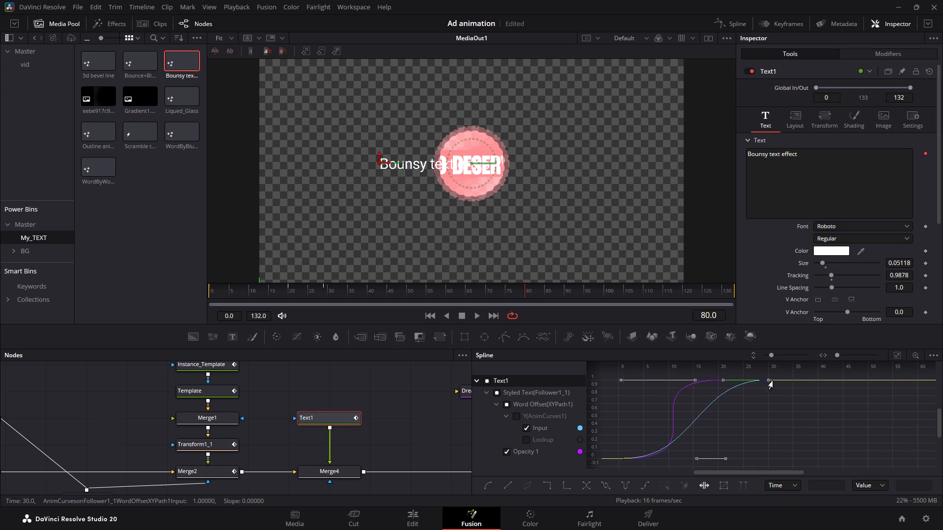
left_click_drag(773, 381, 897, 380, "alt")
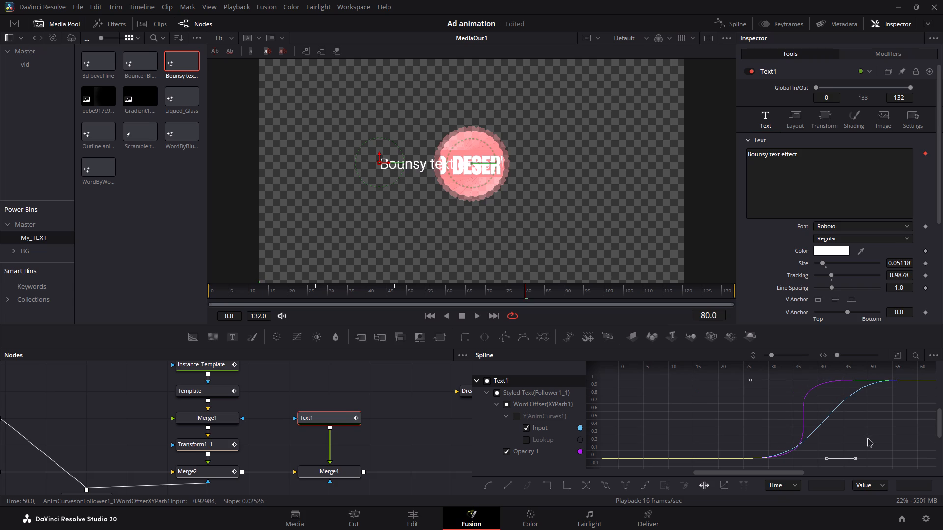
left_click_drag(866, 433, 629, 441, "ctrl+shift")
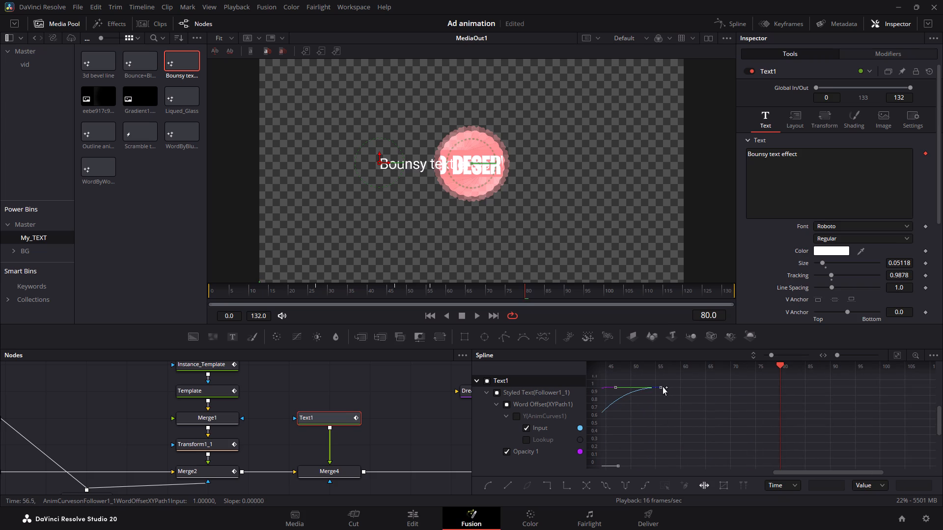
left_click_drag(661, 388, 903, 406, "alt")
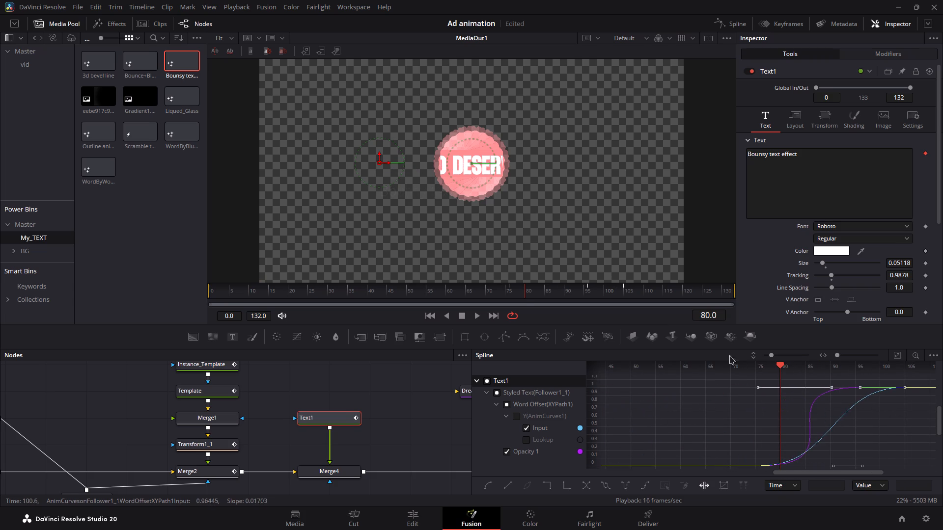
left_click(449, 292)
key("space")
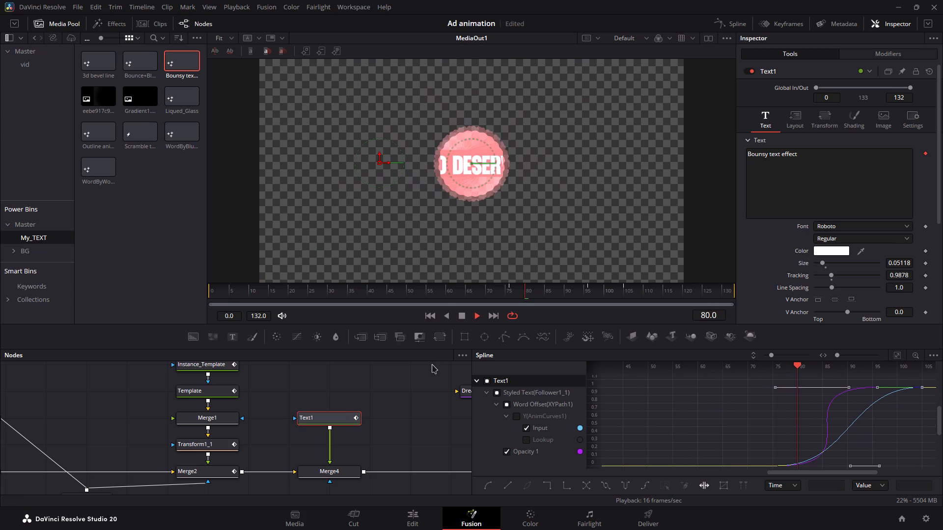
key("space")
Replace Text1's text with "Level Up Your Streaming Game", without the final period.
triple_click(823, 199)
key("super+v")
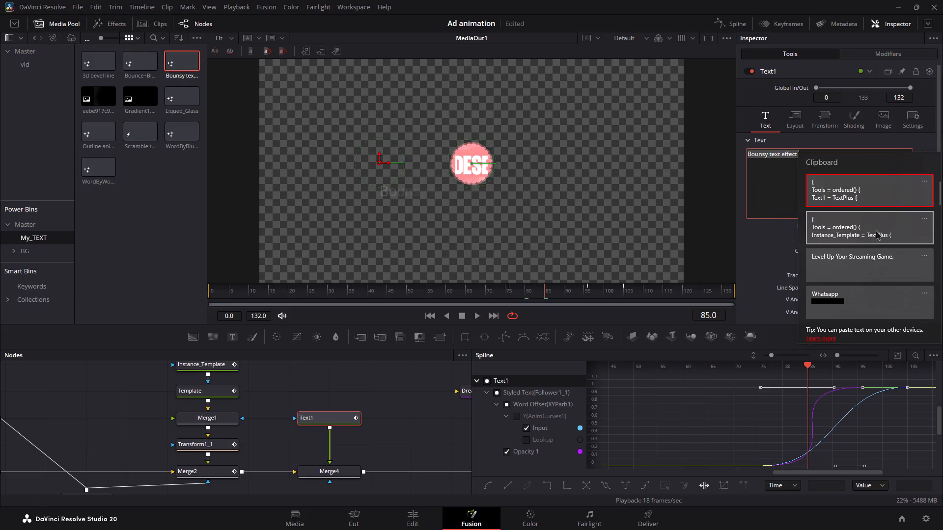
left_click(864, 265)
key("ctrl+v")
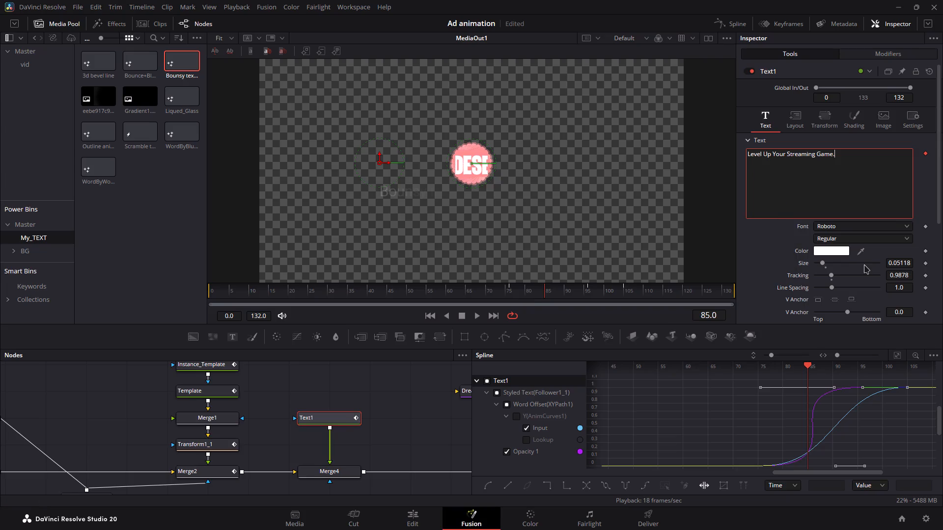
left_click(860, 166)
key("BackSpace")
Play the composition from about frame 66 to examine how the new text animates in over the badge transition.
left_click(472, 292)
key("space")
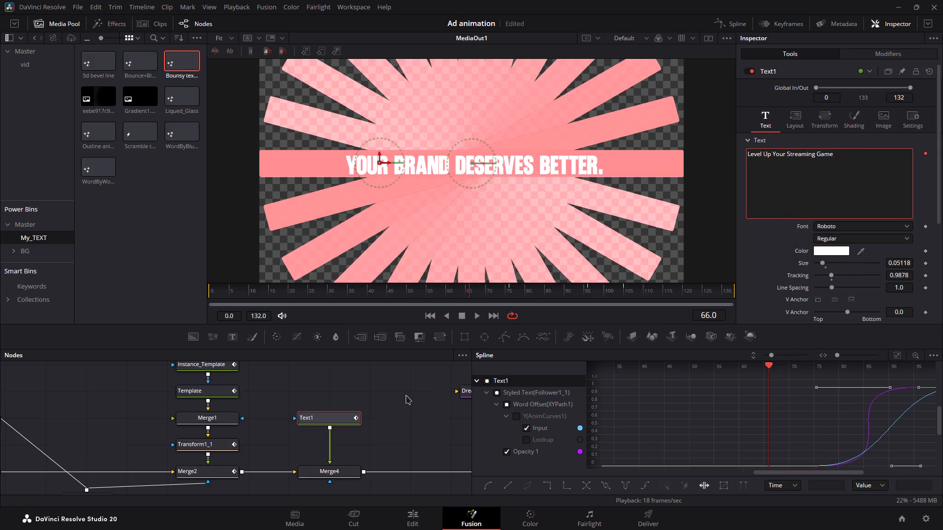
key("BackSpace")
double_click(406, 397)
key("space")
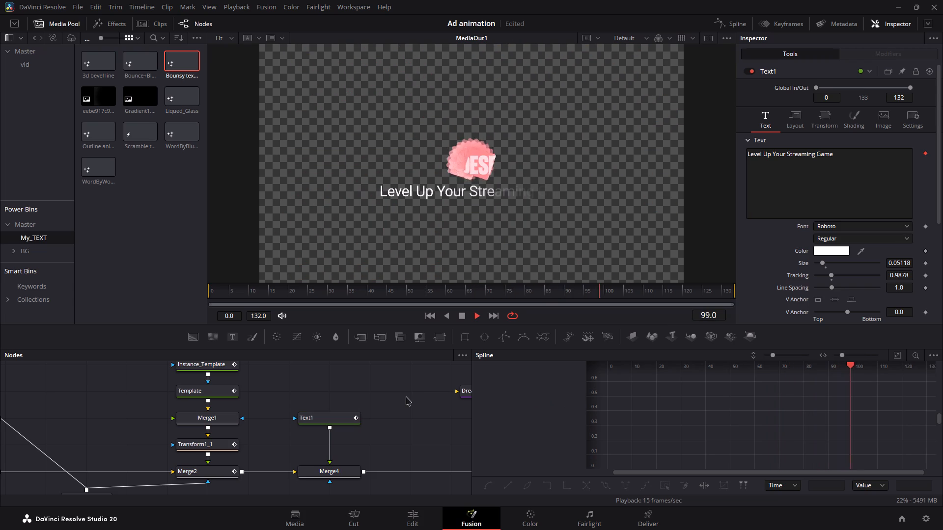
key("space")
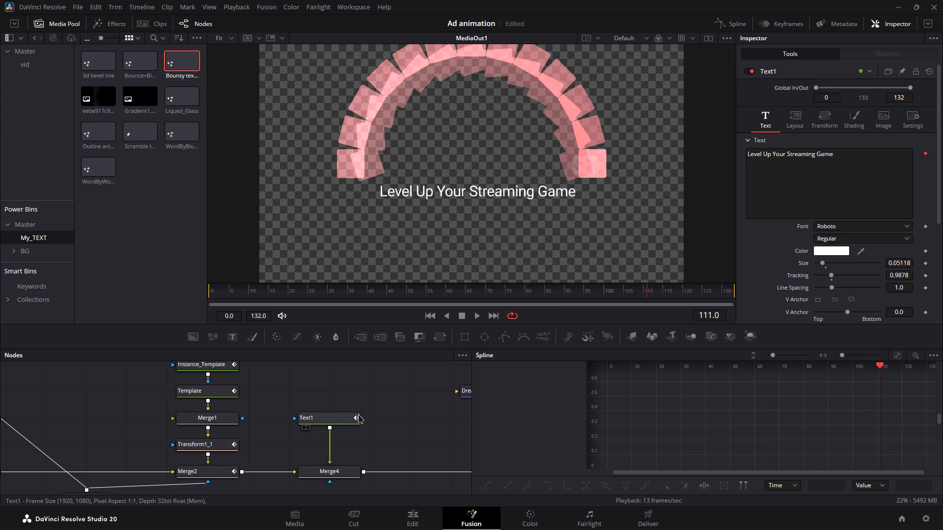
Delete the Text1 node from the composition.
left_click(358, 414)
left_click_drag(605, 290, 599, 290)
left_click(332, 417)
key("alt+d")
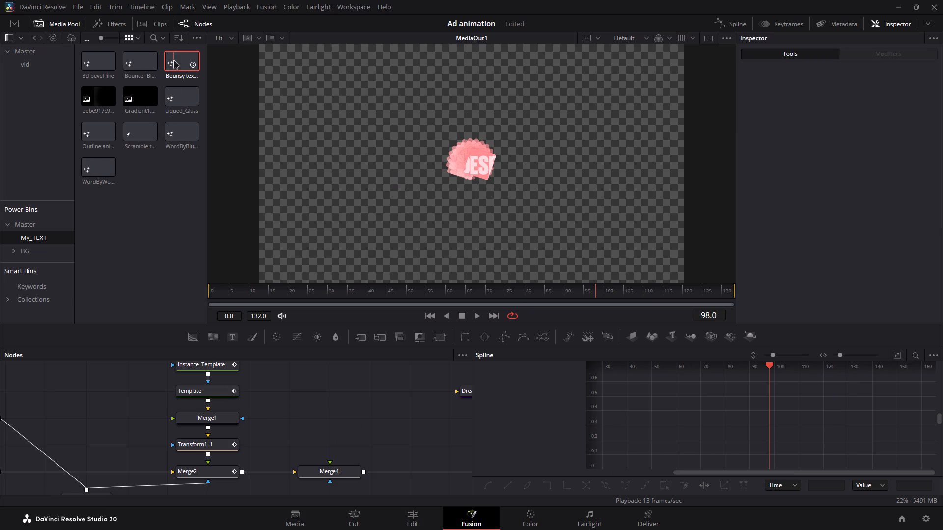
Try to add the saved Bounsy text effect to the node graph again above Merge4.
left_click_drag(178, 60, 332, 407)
Duplicate the Template and Instance_Template nodes, connect the copied Template to Merge4 and align the pair above it.
scroll(252, 378, "up", 1)
left_click_drag(252, 381, 224, 422)
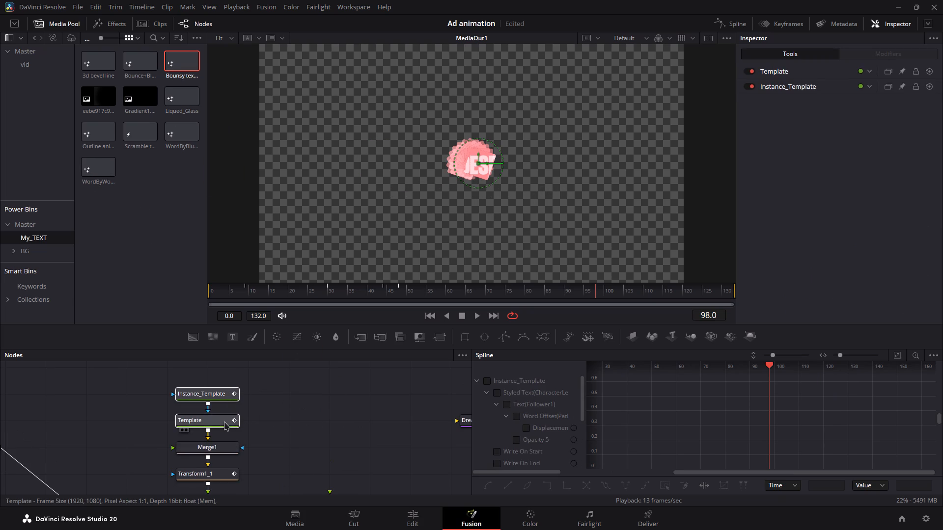
key("ctrl+c")
left_click(303, 421)
scroll(338, 435, "down", 1)
left_click(356, 412)
key("ctrl+v")
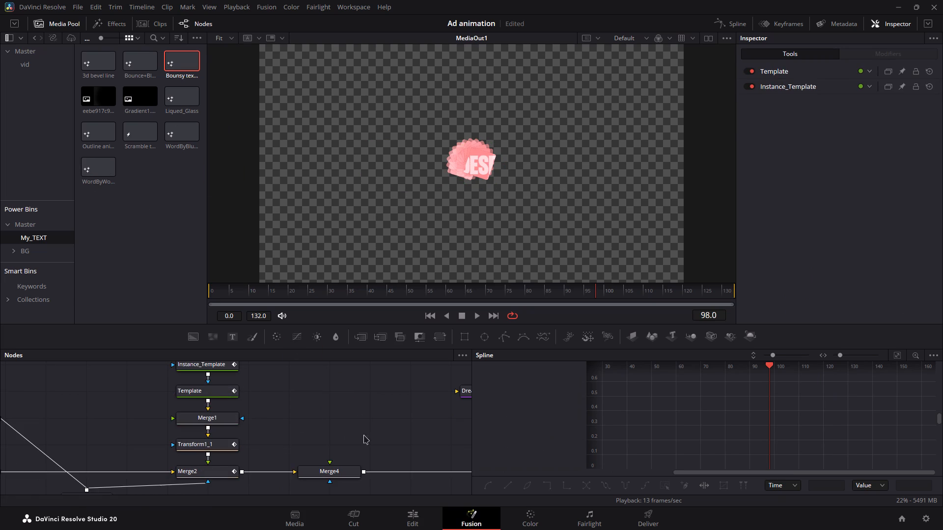
left_click_drag(406, 447, 352, 471)
left_click_drag(384, 446, 353, 436)
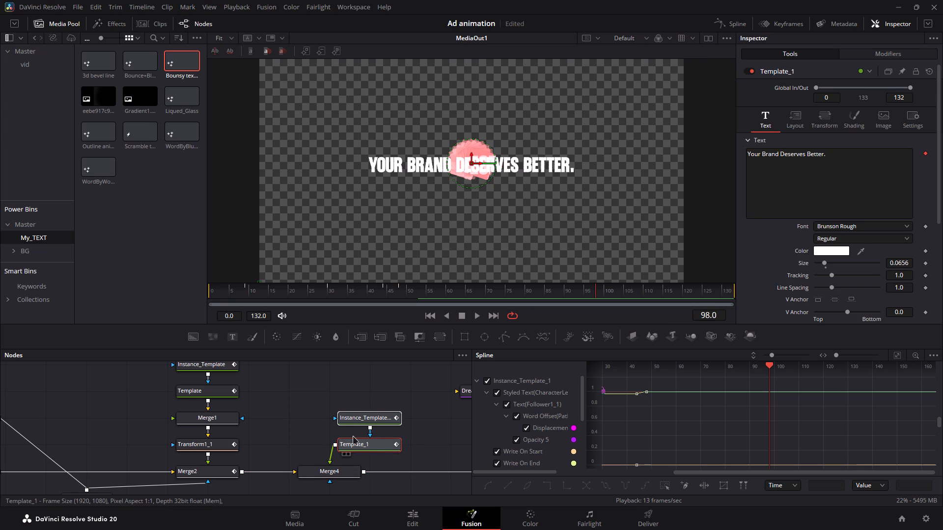
left_click_drag(353, 436, 336, 429)
Replace the copied template's text with "Level Up Your Streaming Game", without the final period.
triple_click(789, 194)
key("super+v")
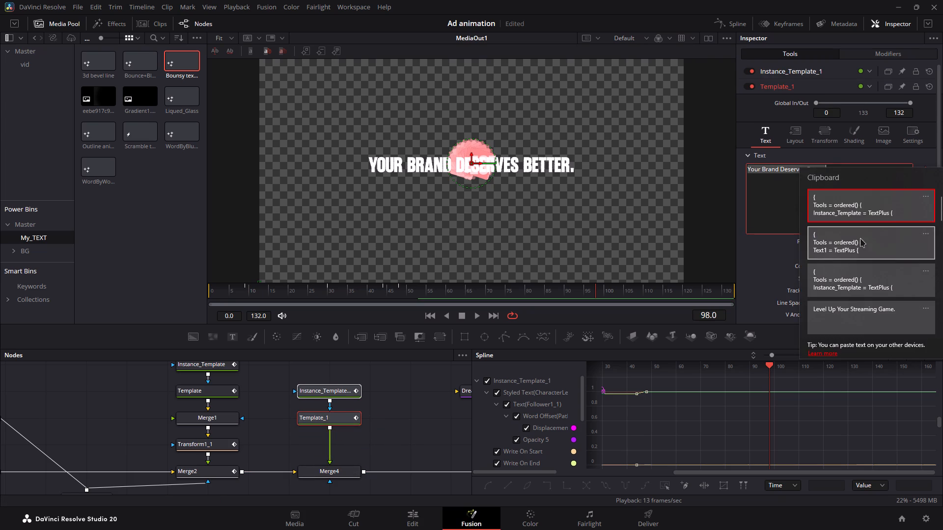
left_click(868, 314)
key("ctrl+v")
key("BackSpace")
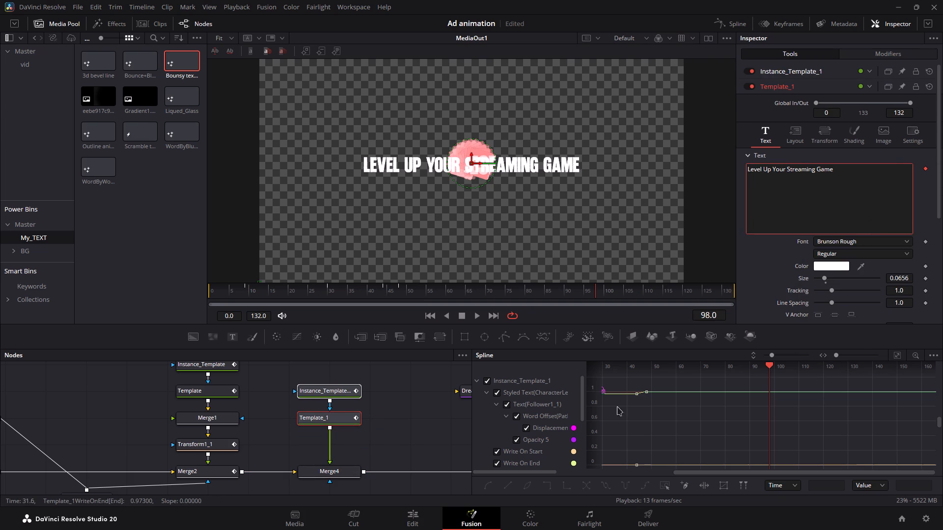
Fit the copied text nodes' curves in the Spline editor and play from about frame 40 to examine their timing against the first title.
left_click(667, 418)
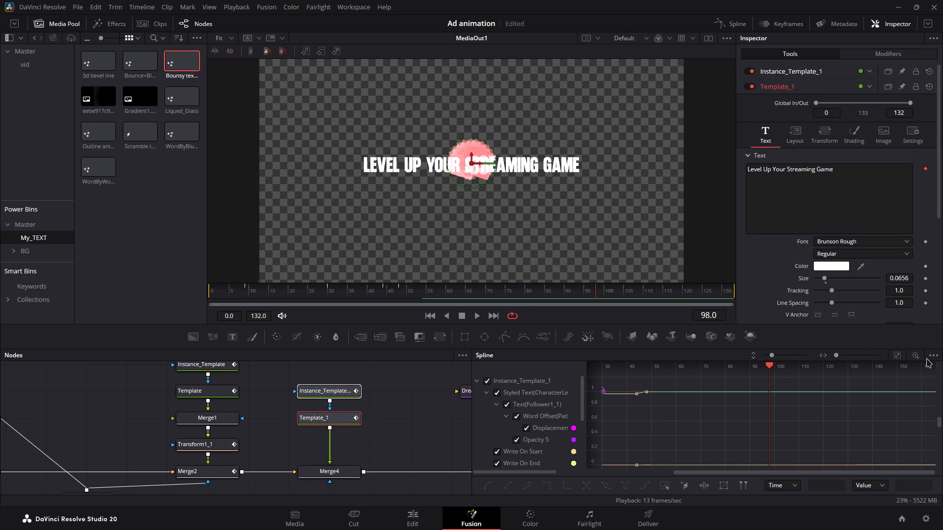
double_click(926, 358)
left_click(933, 357)
left_click(675, 424)
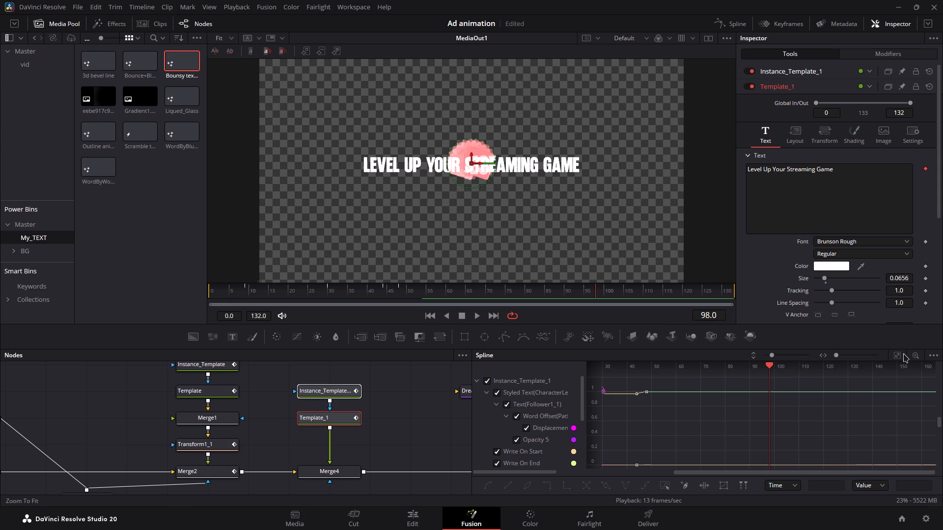
left_click(895, 353)
left_click_drag(878, 372, 489, 385)
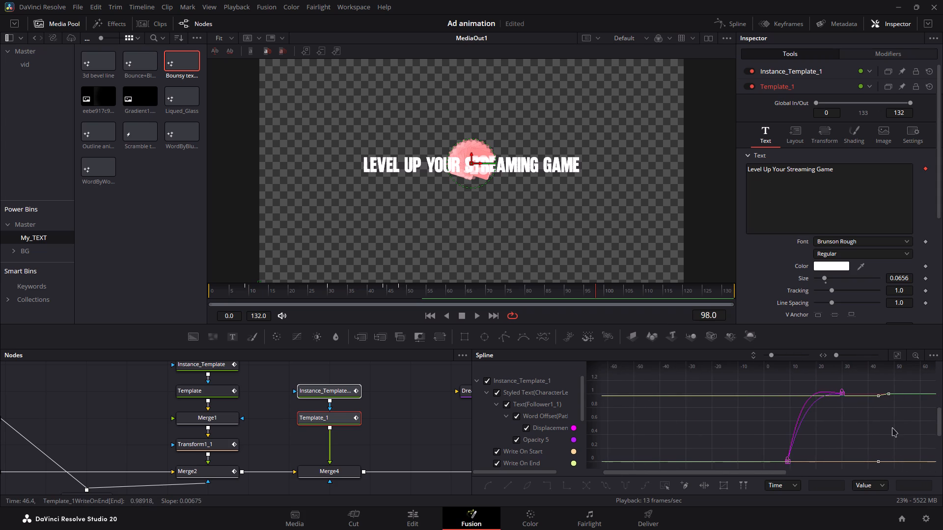
left_click_drag(873, 427, 799, 425, "ctrl+shift")
left_click_drag(378, 288, 366, 288)
key("space")
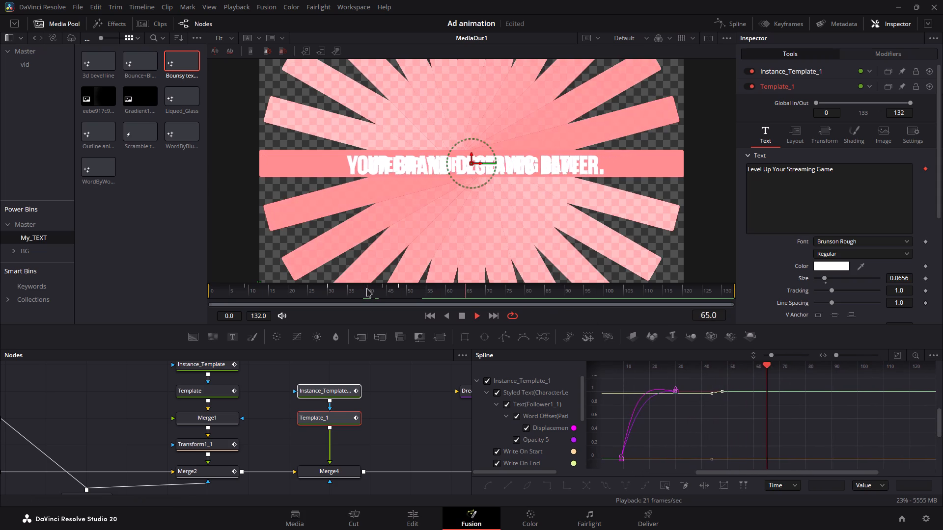
key("space")
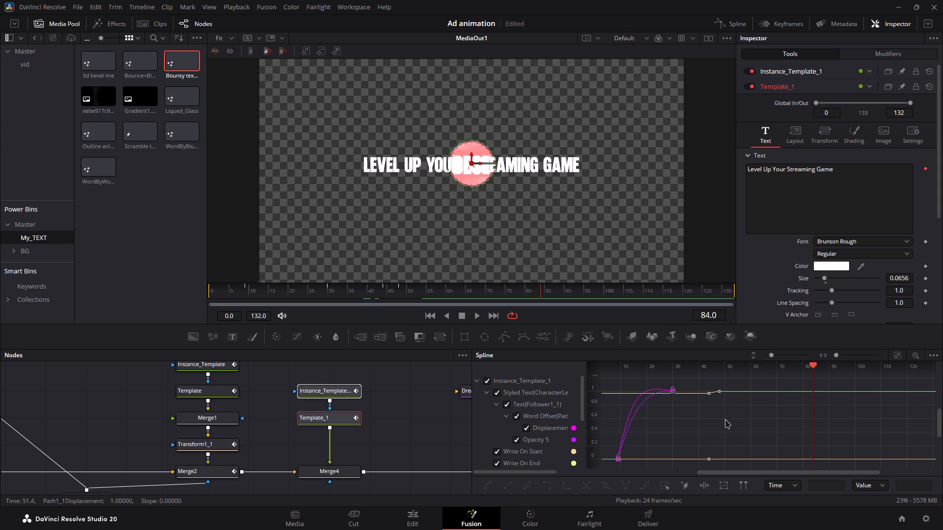
Shift all keyframes of the copied text nodes later so their animation starts at about frame 79.
left_click(720, 419)
key("ctrl+a")
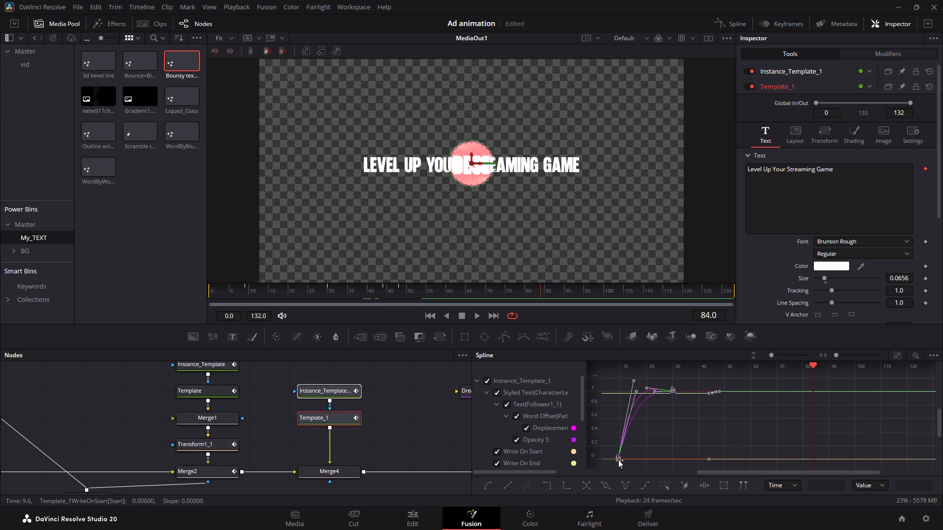
left_click_drag(615, 460, 632, 459, "alt")
key("ctrl+z")
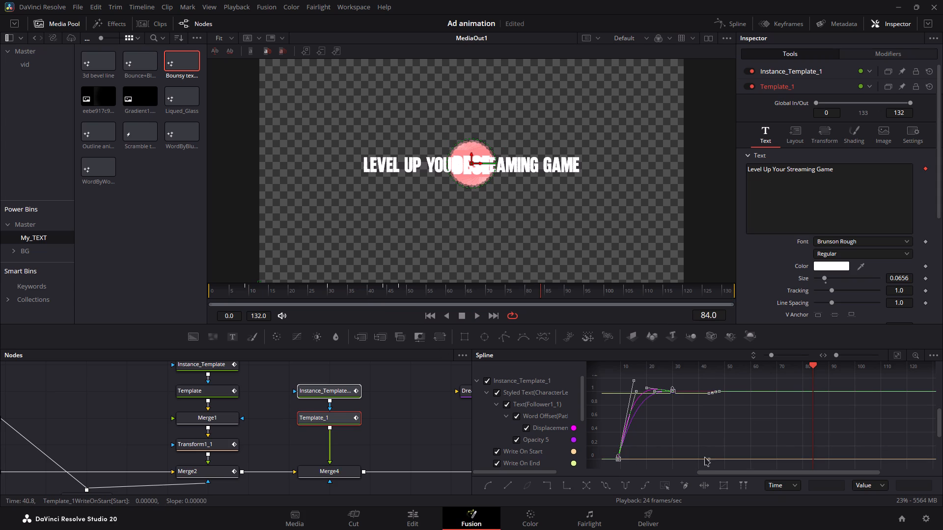
left_click_drag(711, 460, 876, 461, "alt")
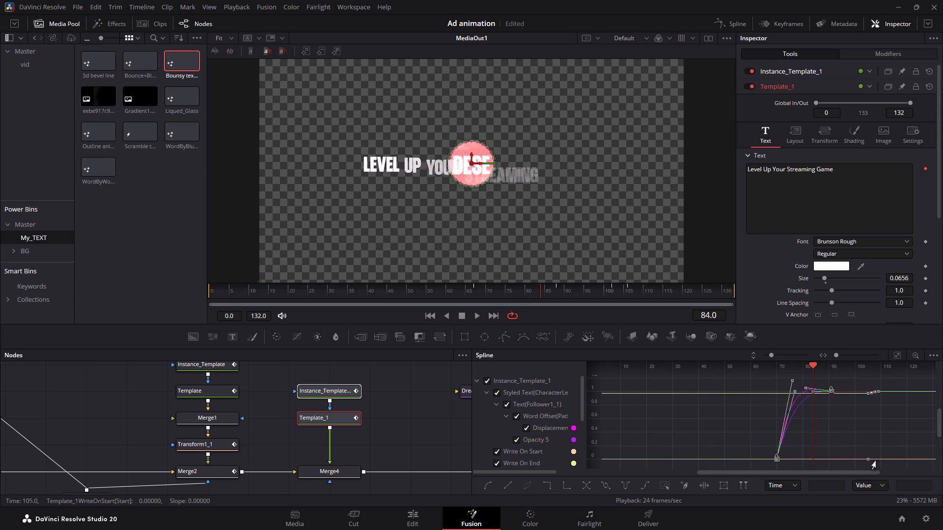
left_click_drag(876, 461, 893, 461, "alt")
Play from about frame 67 to examine the timing of the "Level Up Your Streaming Game" entrance as the badge shrinks.
left_click(483, 283)
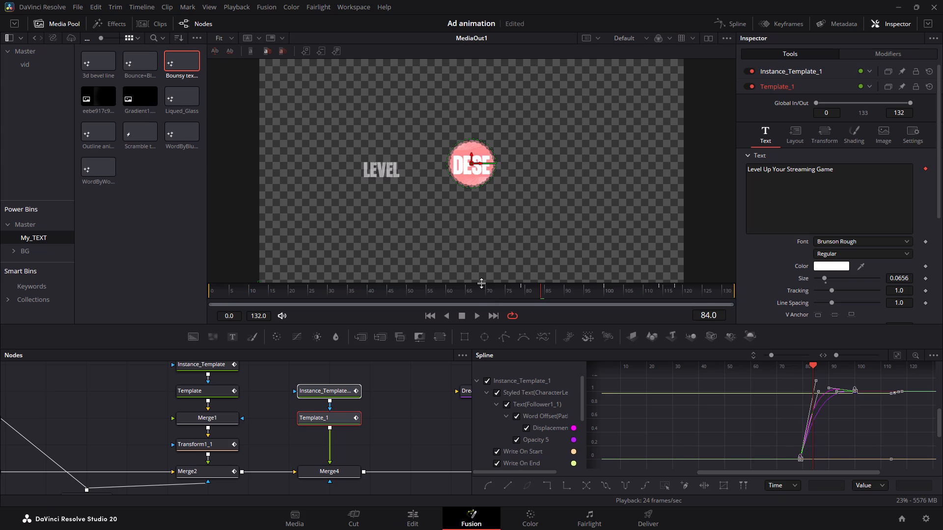
left_click(475, 292)
key("space")
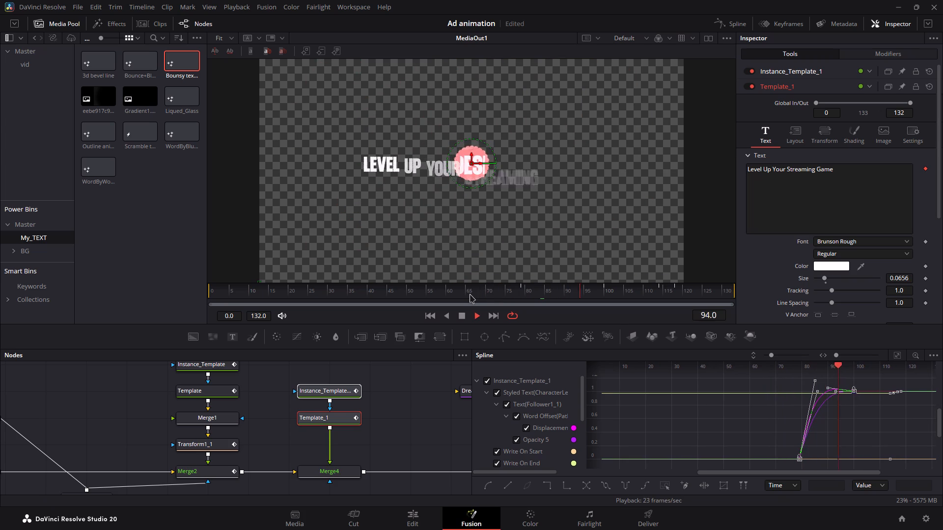
key("space")
left_click(477, 296)
key("space")
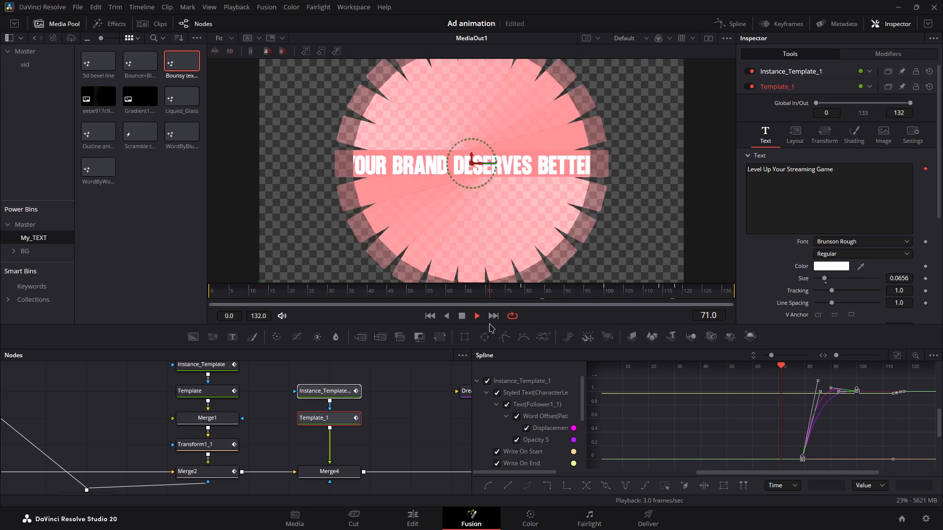
key("space")
Shift all keyframes of the copied text nodes about 12 frames later, starting the animation near frame 91.
left_click_drag(717, 428, 628, 429, "ctrl+shift")
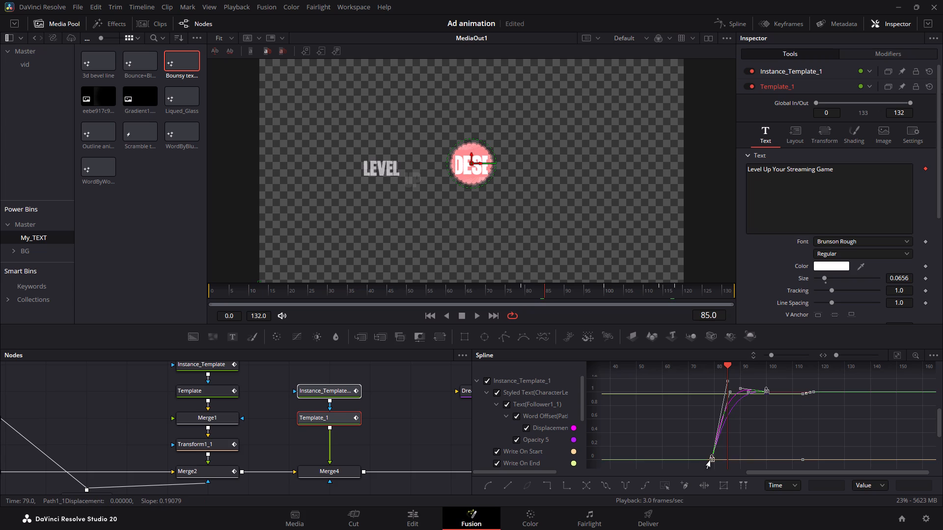
left_click_drag(710, 460, 724, 459, "alt")
key("ctrl+z")
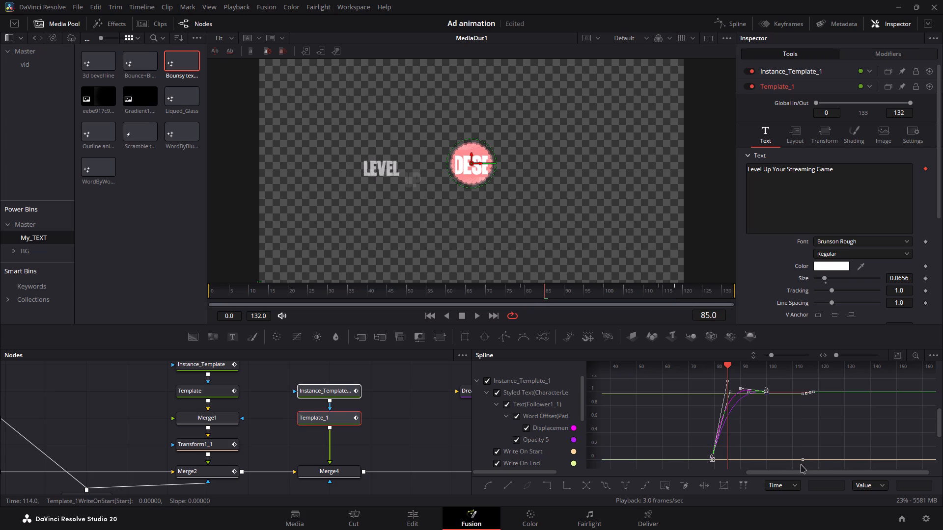
left_click_drag(804, 460, 836, 459, "alt")
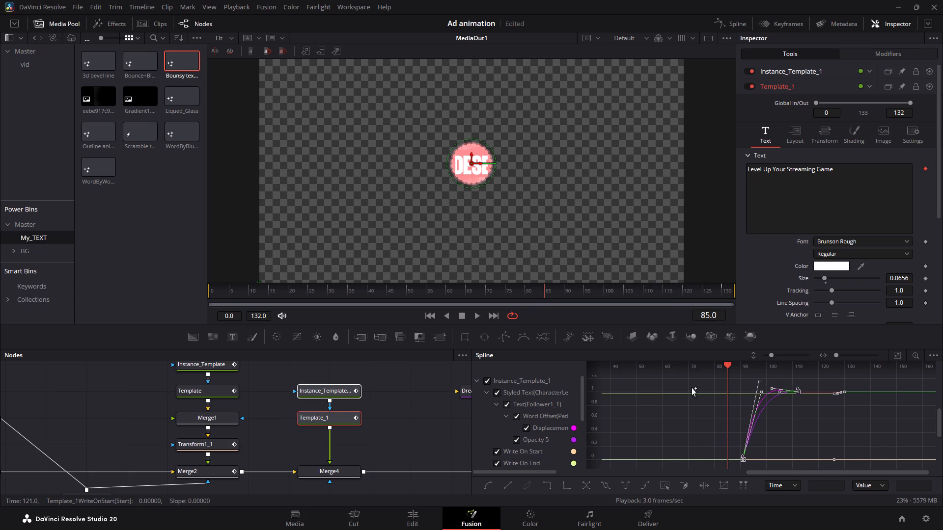
Play repeatedly from about frames 73 to 85 to examine how the "Level Up Your Streaming Game" entrance follows the shrinking badge.
left_click(497, 294)
key("space")
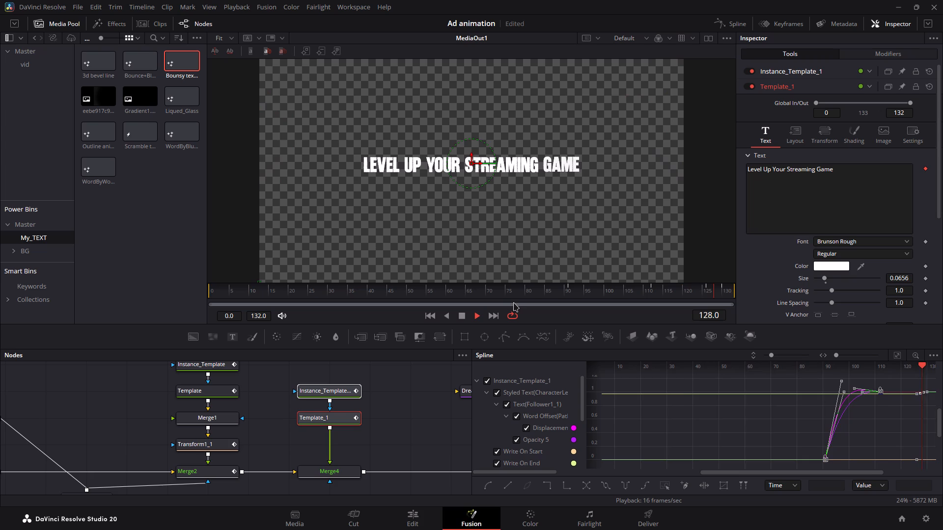
left_click(516, 289)
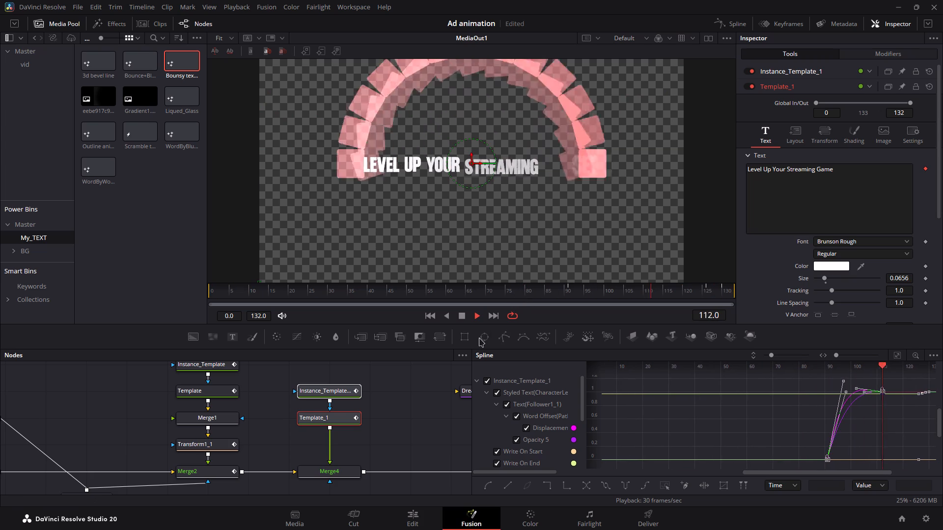
key("space")
left_click(895, 352)
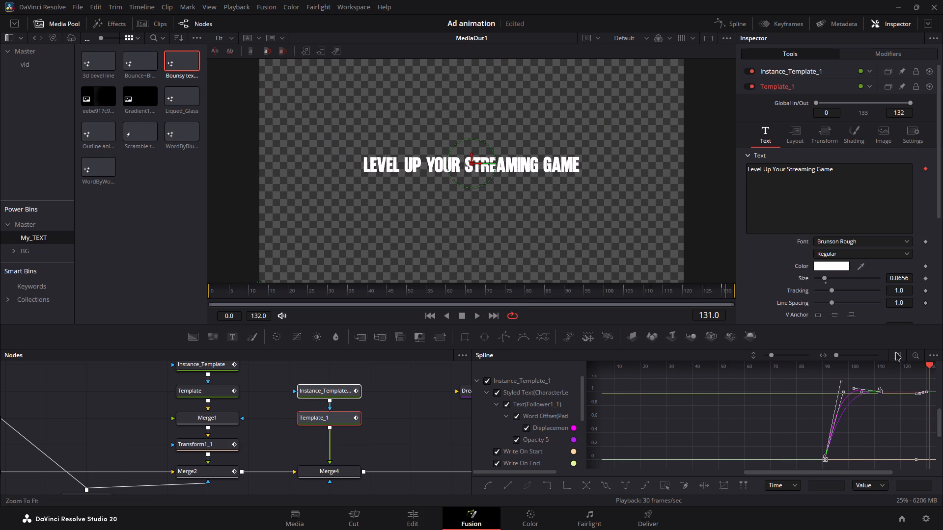
left_click(796, 436)
left_click(545, 291)
key("space")
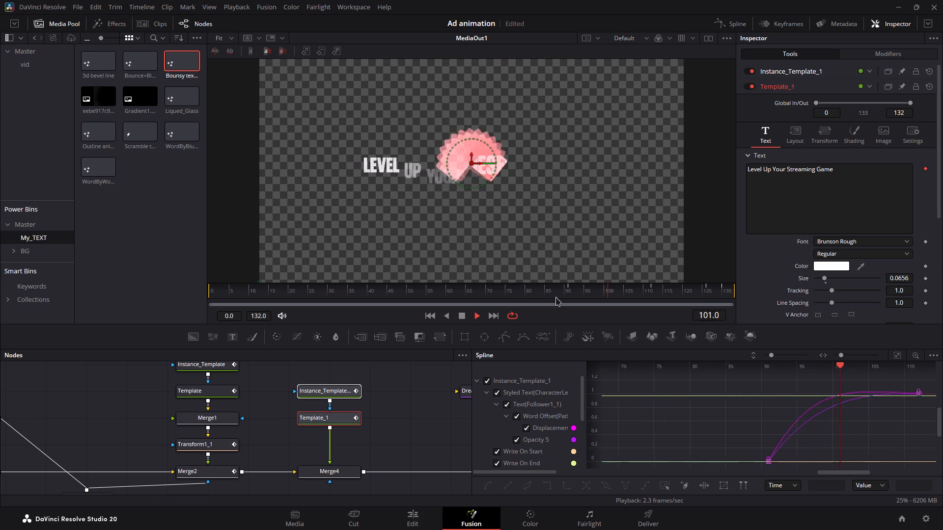
key("space")
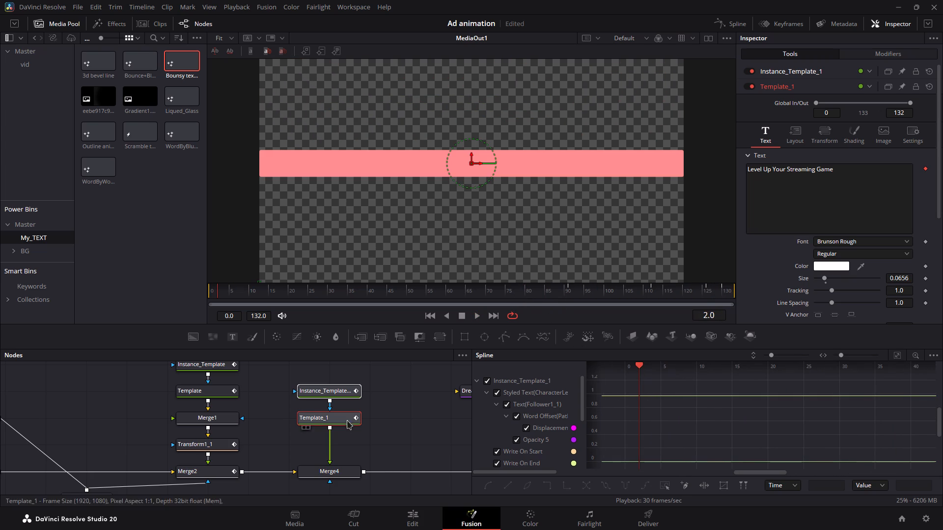
Deselect the copied text nodes and close the Spline editor.
left_click(384, 430)
double_click(412, 436)
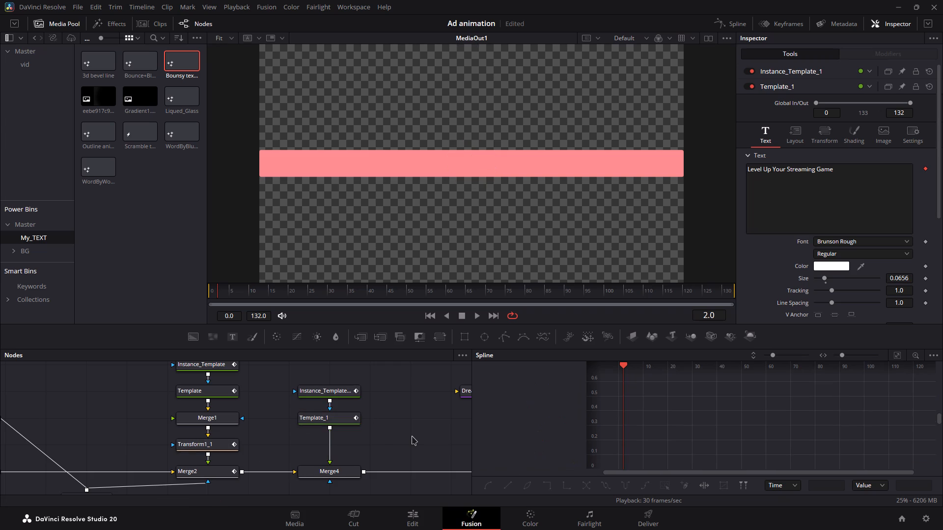
key("alt+s")
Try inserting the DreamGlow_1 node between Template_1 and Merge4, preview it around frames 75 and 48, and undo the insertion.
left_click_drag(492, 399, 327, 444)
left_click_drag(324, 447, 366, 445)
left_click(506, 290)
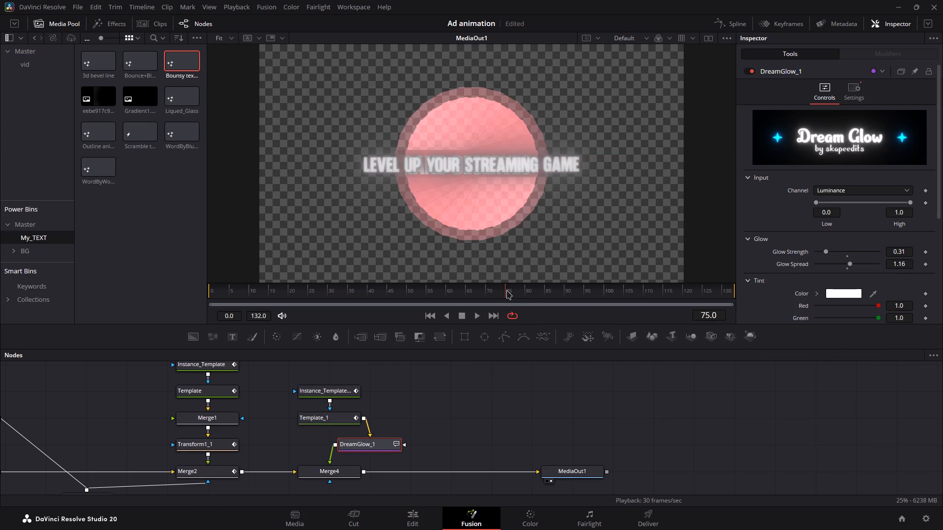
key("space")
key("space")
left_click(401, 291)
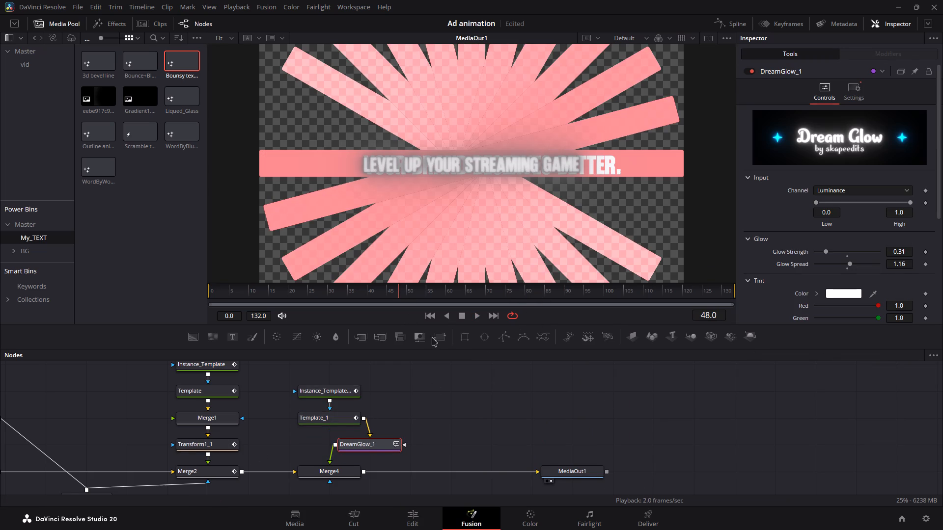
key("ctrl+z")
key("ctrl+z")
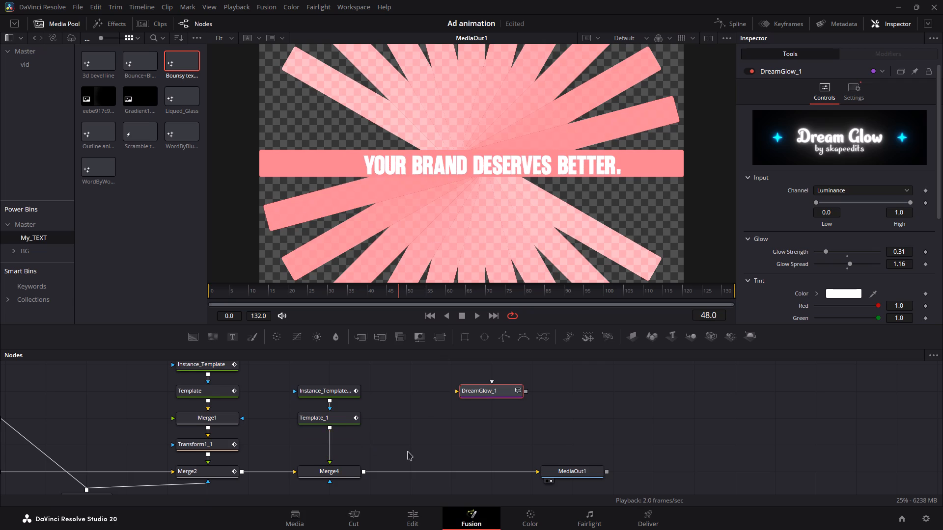
Move the loose DreamGlow_1 node beside MotionTrails1 and shift Background2 and MotionTrails1 up to open a gap above Merge3.
left_click_drag(429, 452, 491, 456, "ctrl+shift")
left_click_drag(194, 419, 300, 419, "ctrl+shift")
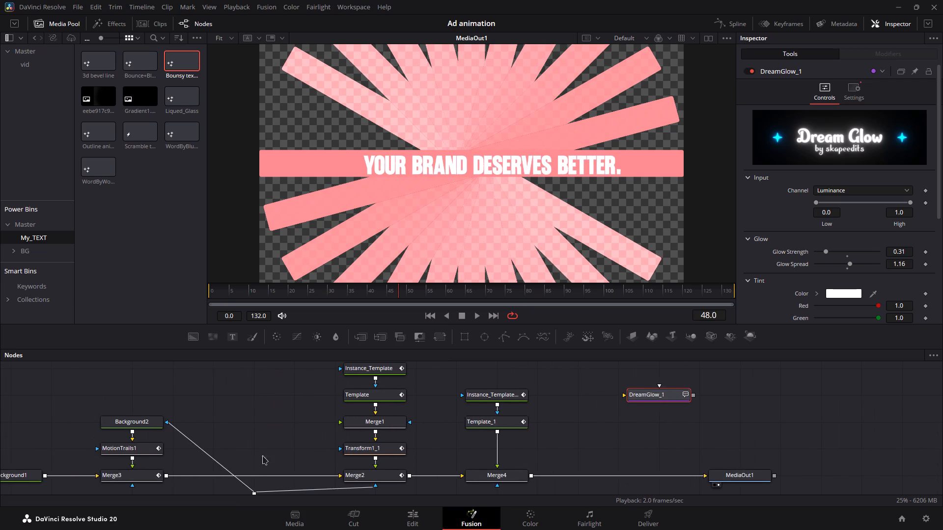
scroll(248, 450, "down", 1)
scroll(248, 450, "up", 1)
left_click_drag(664, 398, 239, 417)
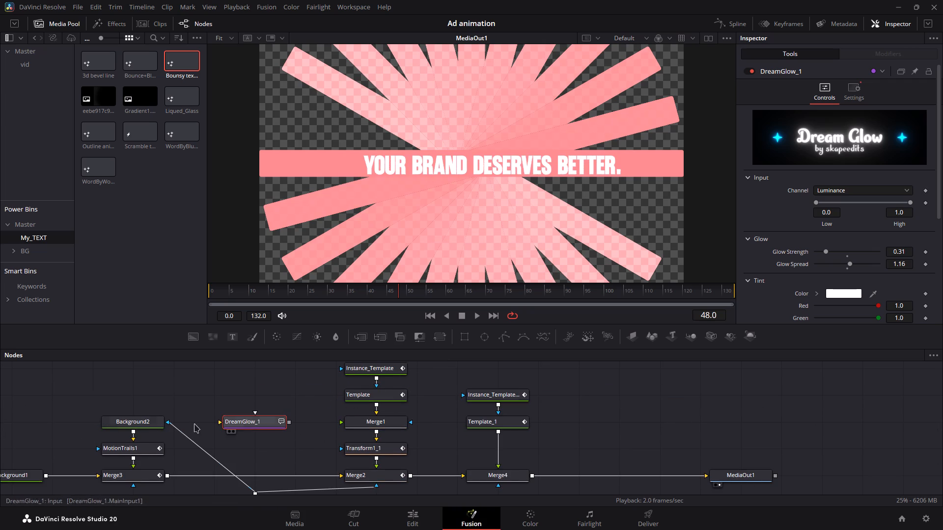
left_click_drag(115, 388, 143, 454)
left_click_drag(143, 455, 143, 419)
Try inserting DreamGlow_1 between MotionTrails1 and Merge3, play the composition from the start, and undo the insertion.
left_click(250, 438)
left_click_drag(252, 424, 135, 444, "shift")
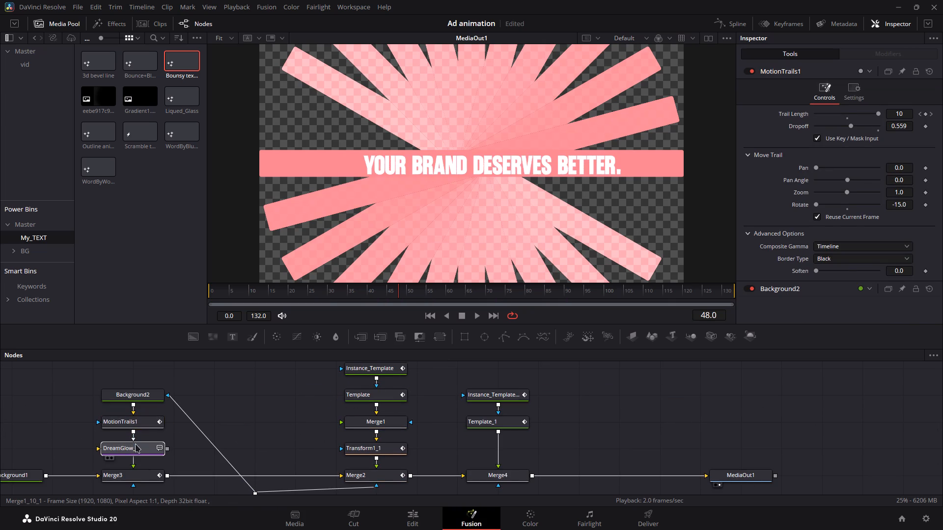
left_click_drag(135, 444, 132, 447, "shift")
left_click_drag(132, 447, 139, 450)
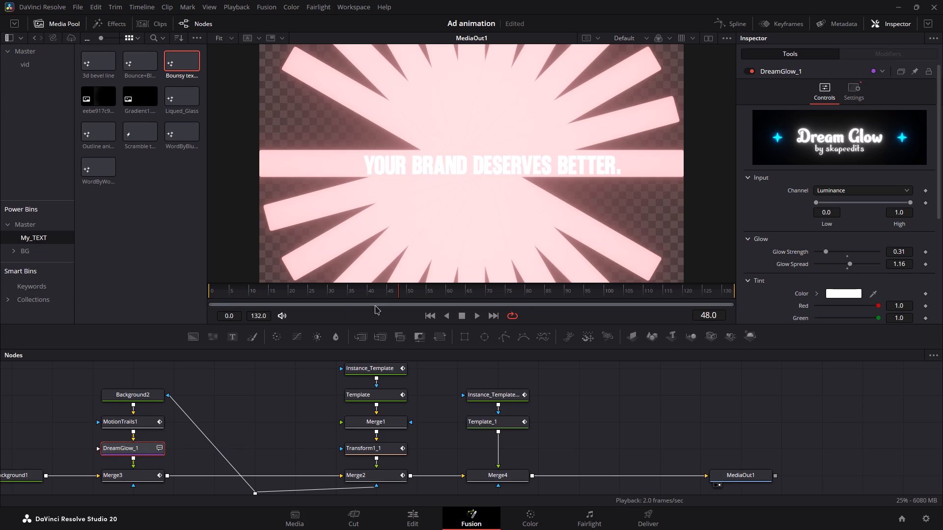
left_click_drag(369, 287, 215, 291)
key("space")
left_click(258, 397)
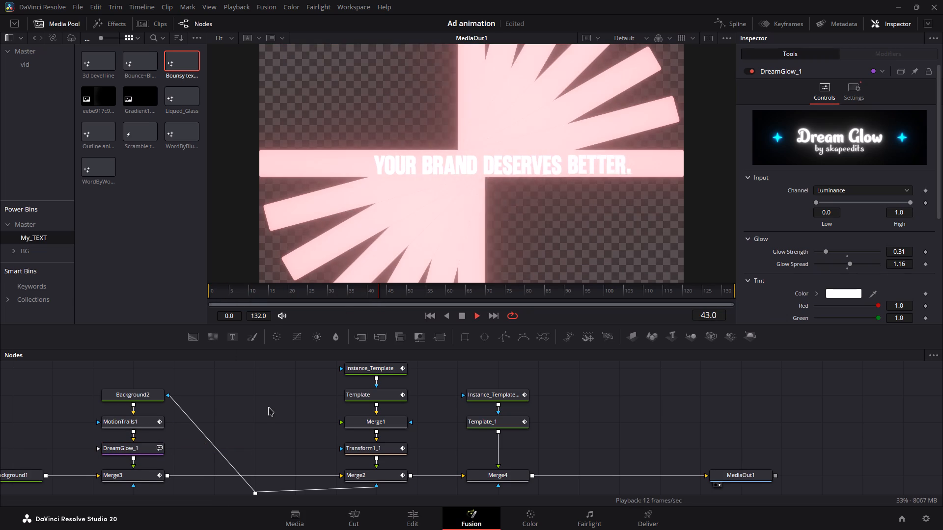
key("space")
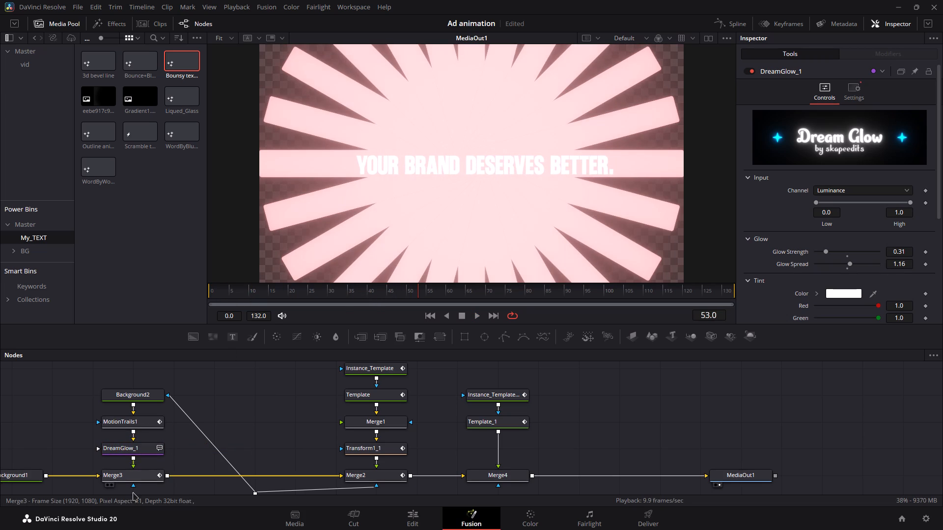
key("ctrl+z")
Disable the MotionTrails1 node.
left_click(144, 426)
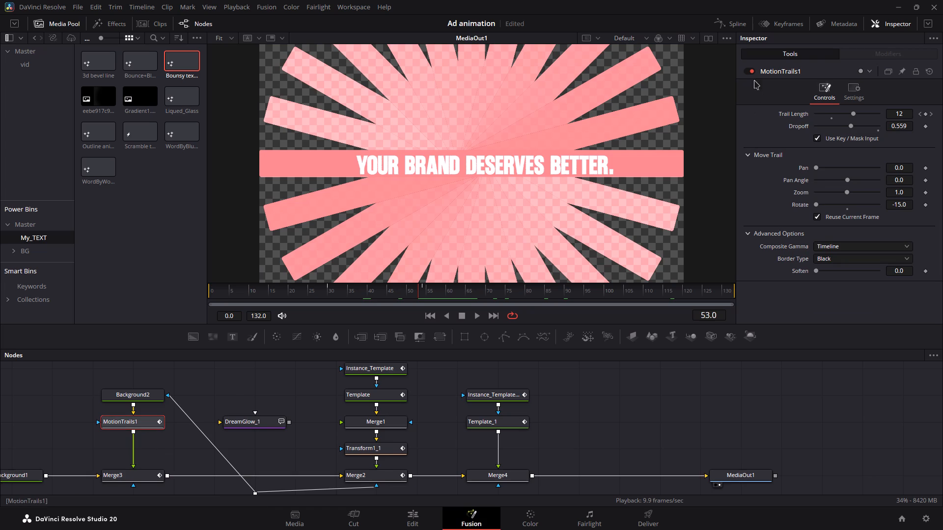
left_click(748, 71)
left_click(747, 71)
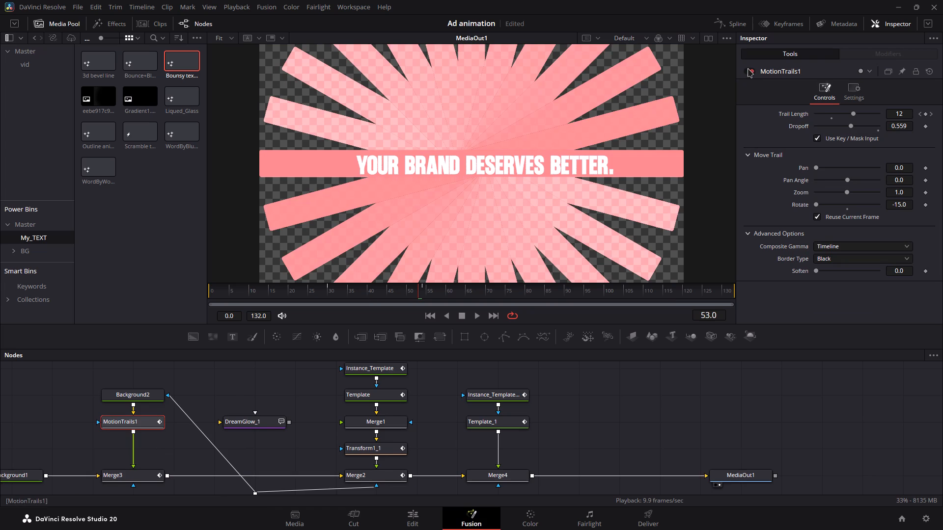
left_click(748, 68)
Play the composition from the start to examine the bar-to-title transition without motion trails.
left_click_drag(423, 291, 97, 311)
key("space")
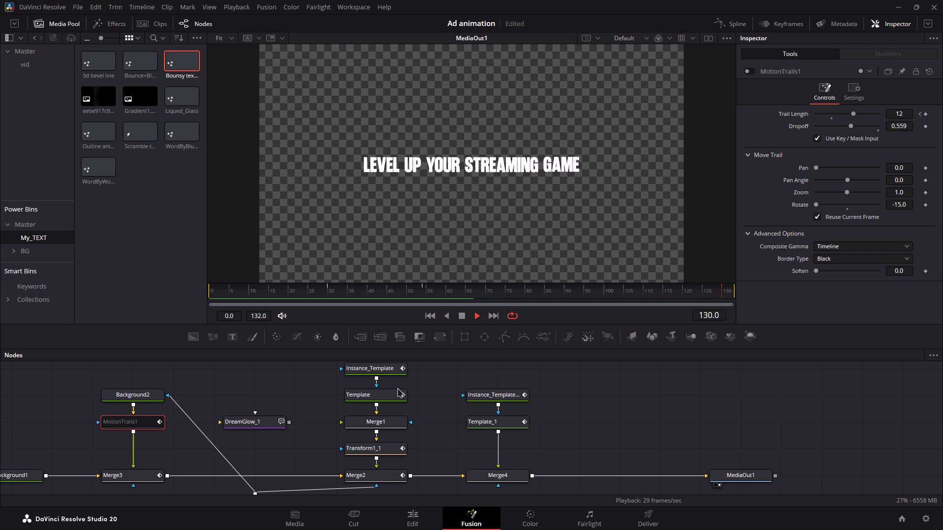
key("space")
key("space")
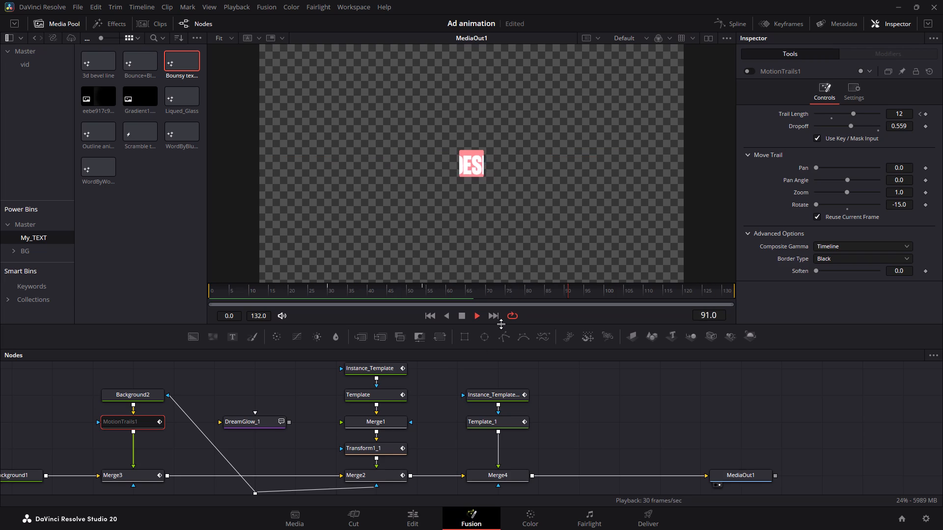
key("space")
key("space")
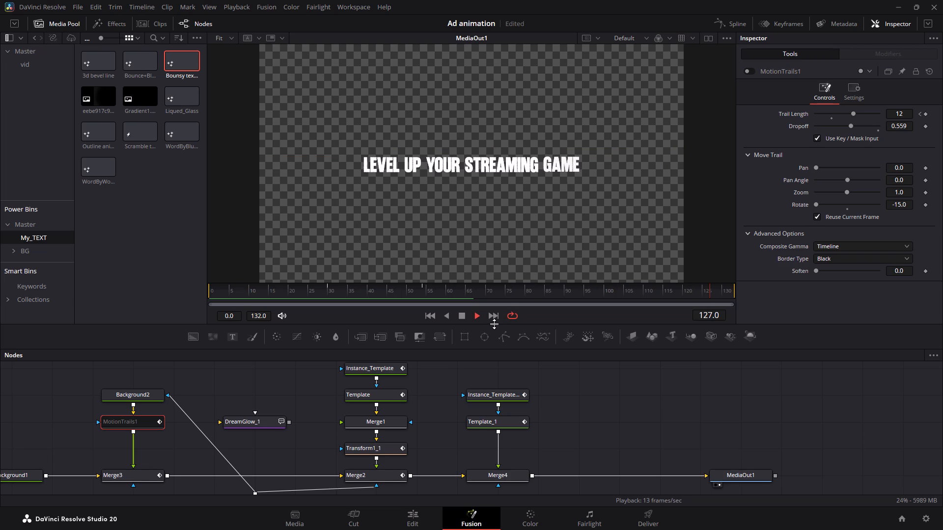
key("space")
Select Instance_Template_1 and preview fonts from Brunson through Candy Beans to Casino 3D on the second title at frame 121.
left_click_drag(503, 420, 498, 418)
left_click(507, 386)
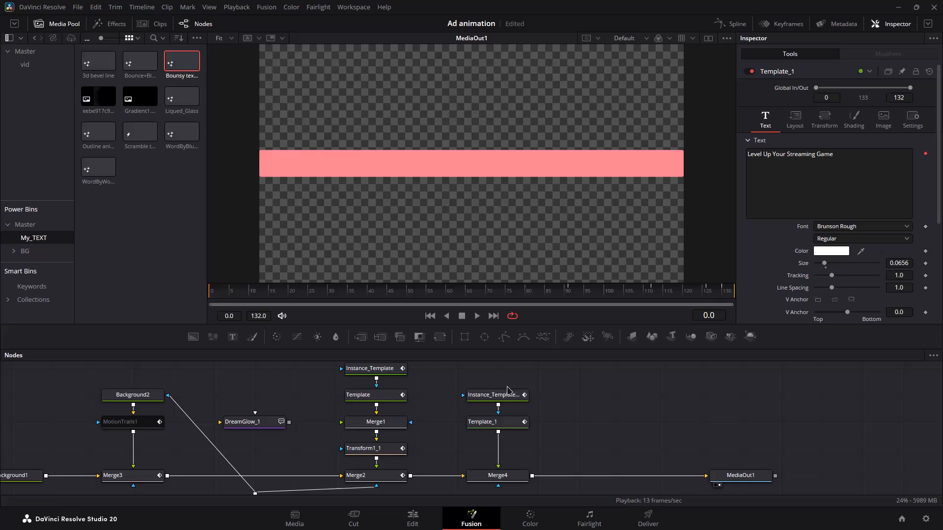
left_click(504, 393)
left_click(866, 225)
key("Up")
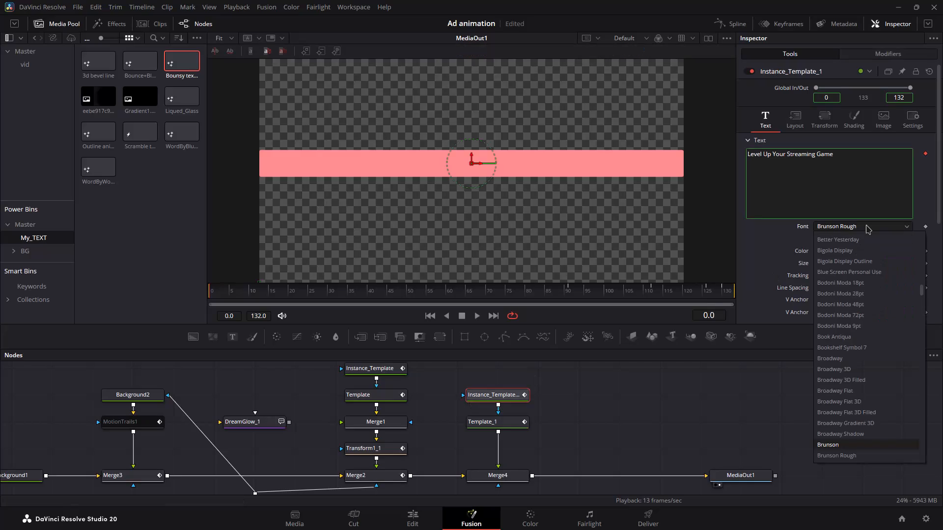
left_click(610, 291)
left_click_drag(672, 298, 689, 297)
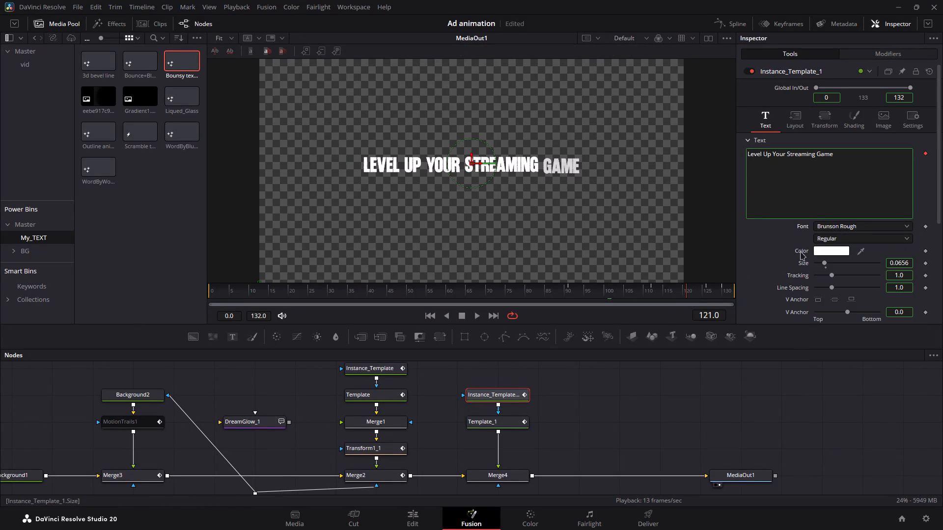
left_click(845, 227)
key("Down")
key("Down")
key("Down")
key("Down")
key("Down")
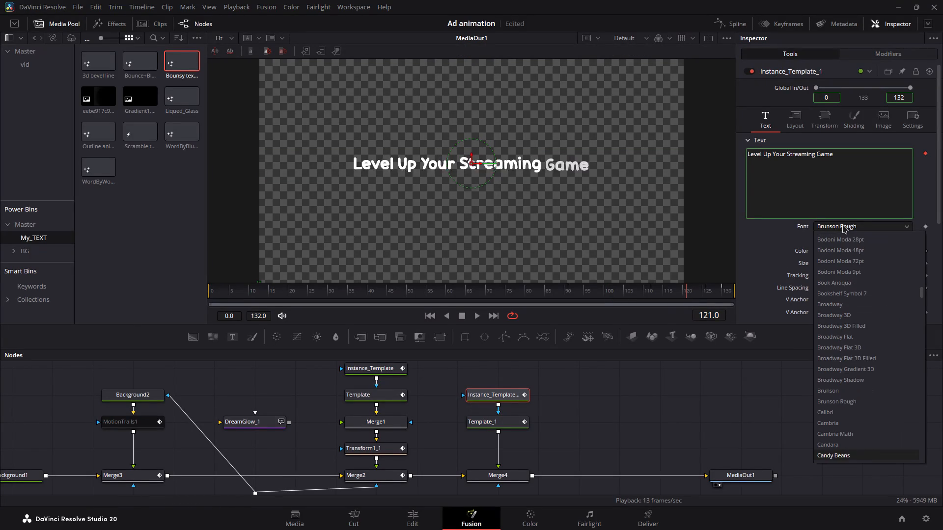
key("Down")
key("Down")
key("Down")
key("Down")
key("Up")
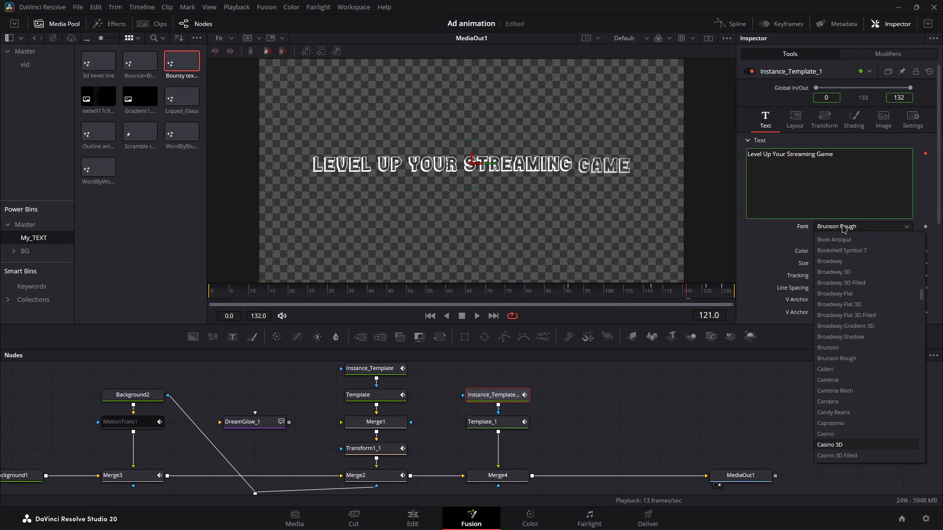
Preview the remaining Casino font styles through Catboo on the "Level Up Your Streaming Game" title.
key("Down")
key("Down")
key("Down")
key("Down")
key("Down")
key("Down")
key("Down")
key("Down")
key("Down")
key("Down")
key("Down")
key("Down")
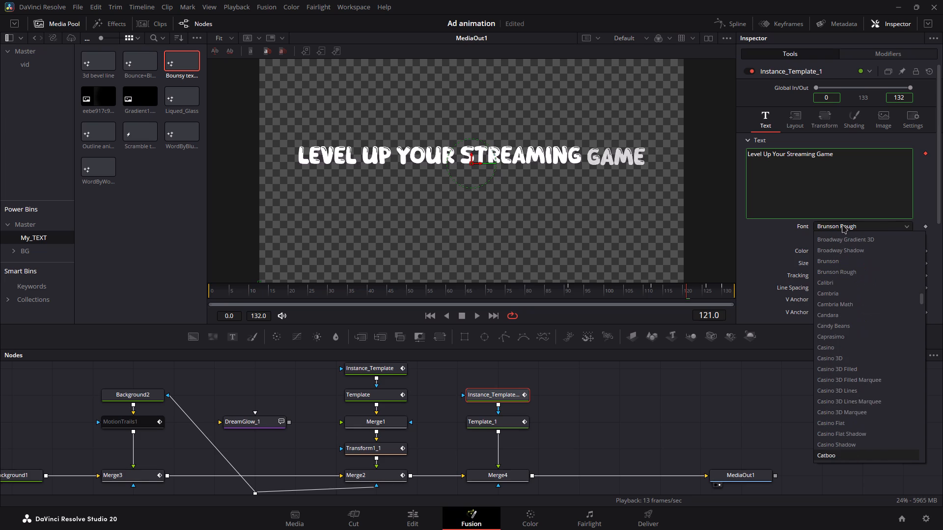
Compare ChunkFive and ChunkFive Print on the second title and continue previewing fonts through Circus to Courier New.
key("Down")
key("Down")
key("Down")
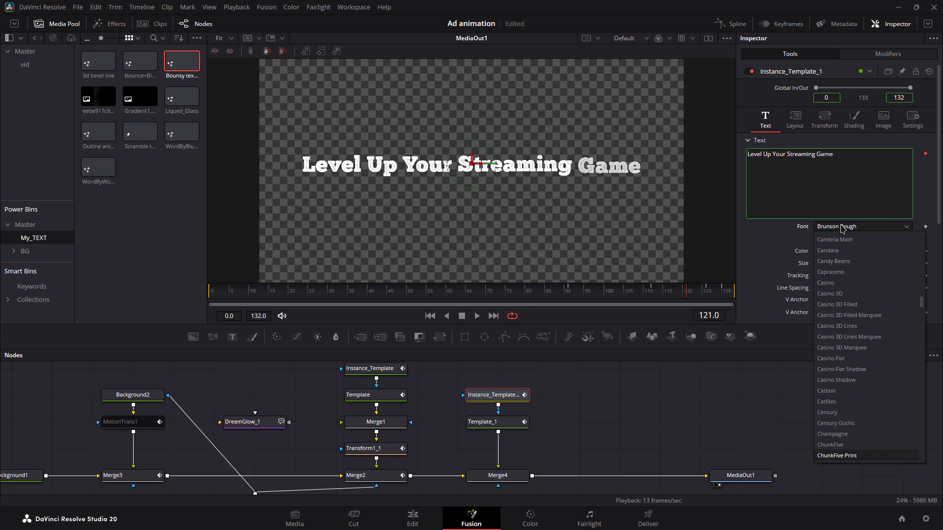
key("Up")
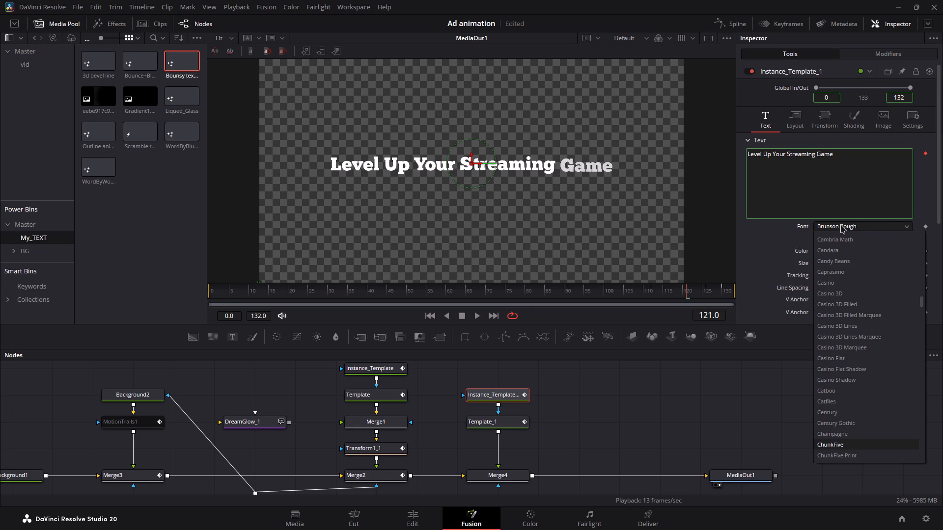
key("Down")
key("Down")
key("Down")
key("Down")
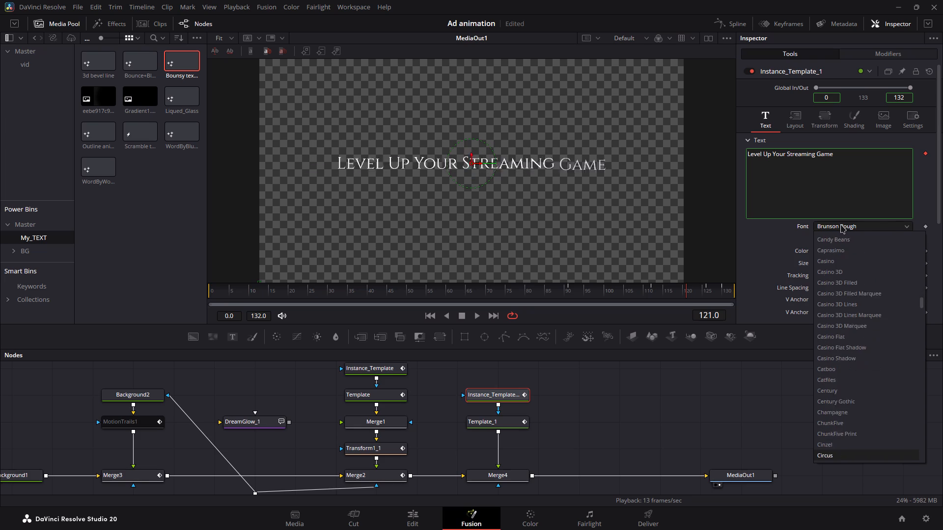
key("Down")
key("Down")
key("Down")
key("Down")
key("Down")
key("Down")
key("Down")
key("Down")
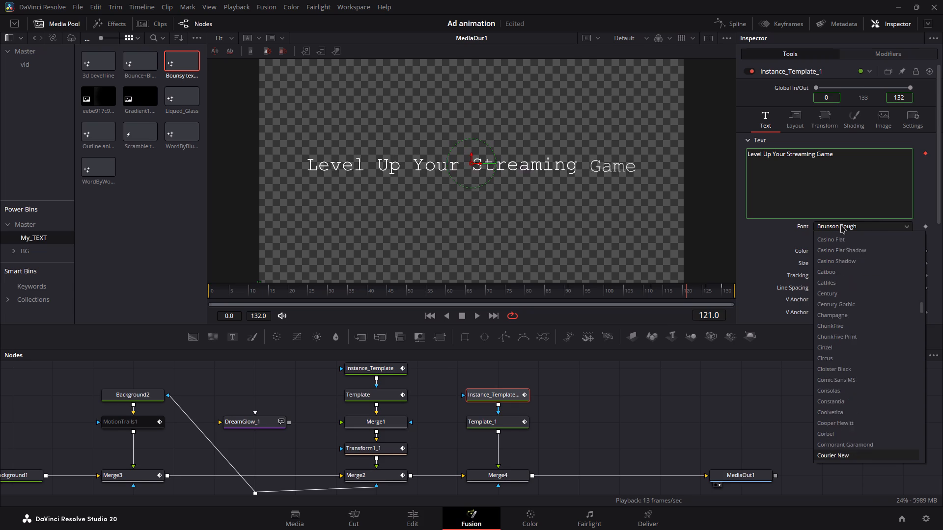
Preview Cravelo DEMO through Daydream on the second title, comparing Creme PastryDemo with Daydream.
key("Down")
key("Down")
key("Down")
key("Down")
key("Up")
key("Up")
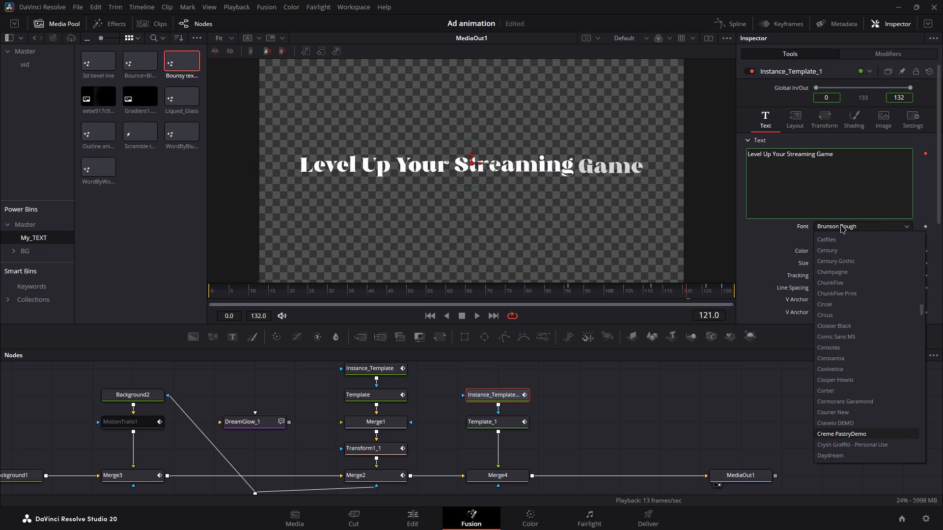
key("Down")
key("Down")
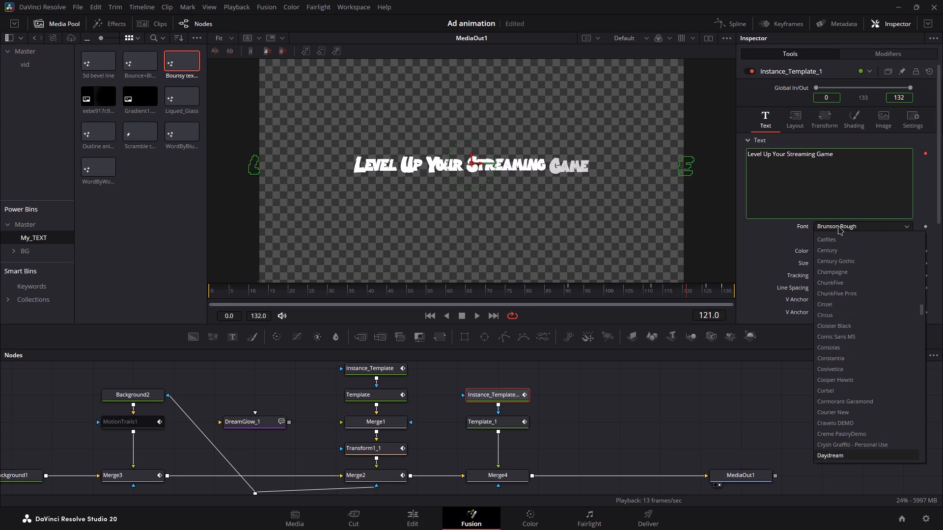
key("Up")
key("Up")
key("Down")
key("Down")
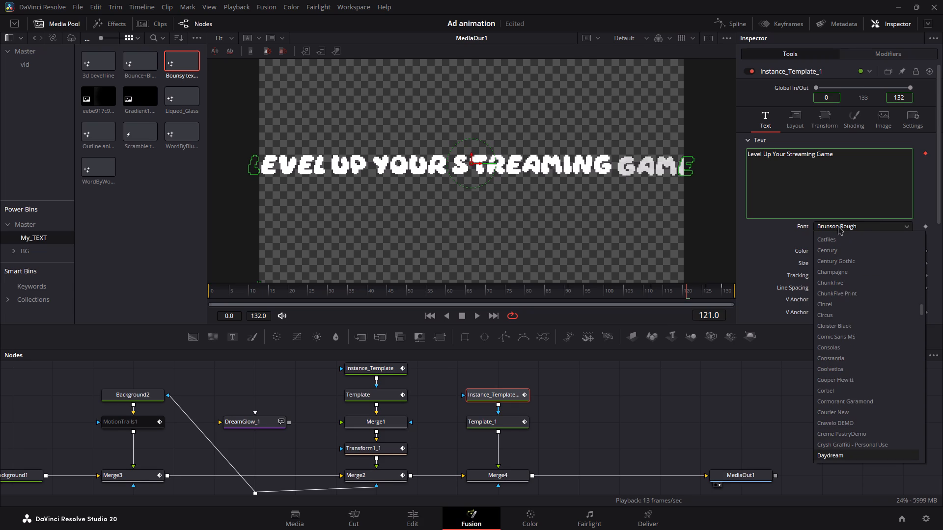
key("Up")
key("Up")
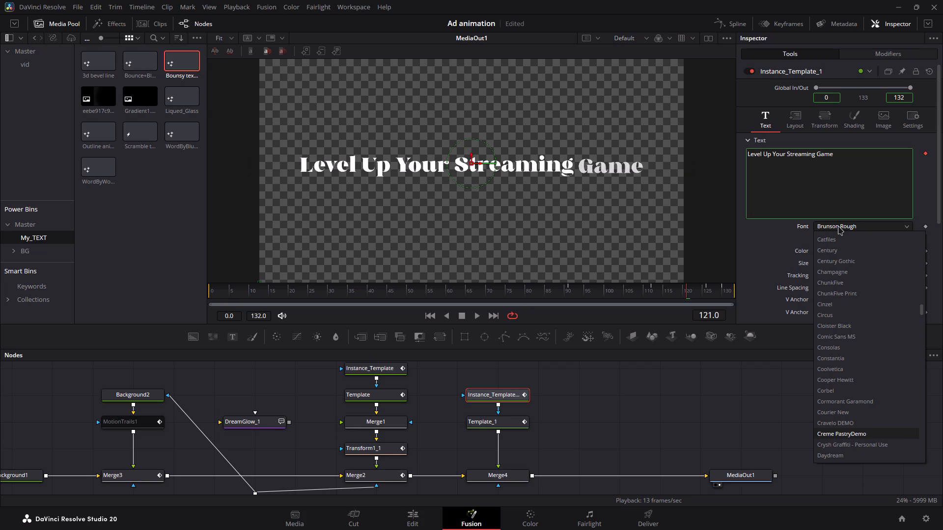
Continue previewing the second title's fonts from Crysh Graffiti through DCC - Ash and DK Magical Brush to Droid Sans Mono.
key("Down")
key("Down")
key("Down")
key("Down")
key("Up")
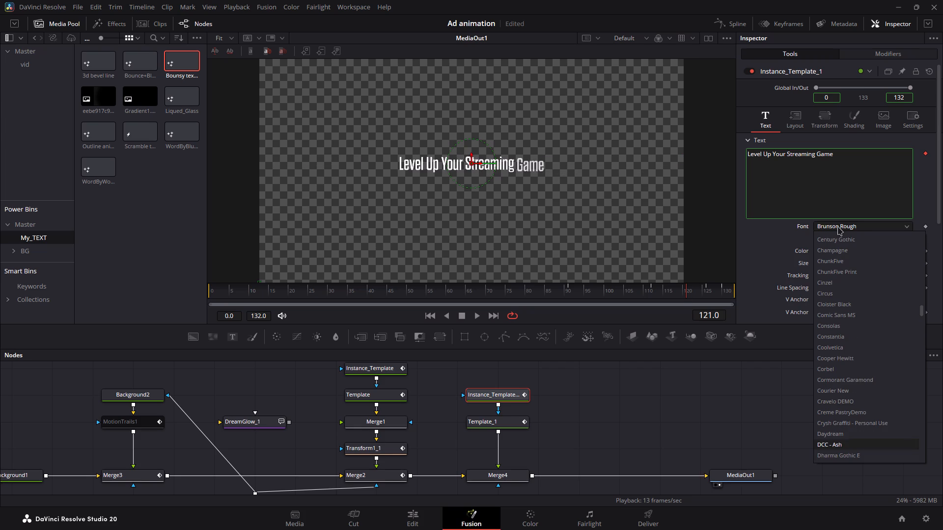
key("Down")
key("Down")
key("Down")
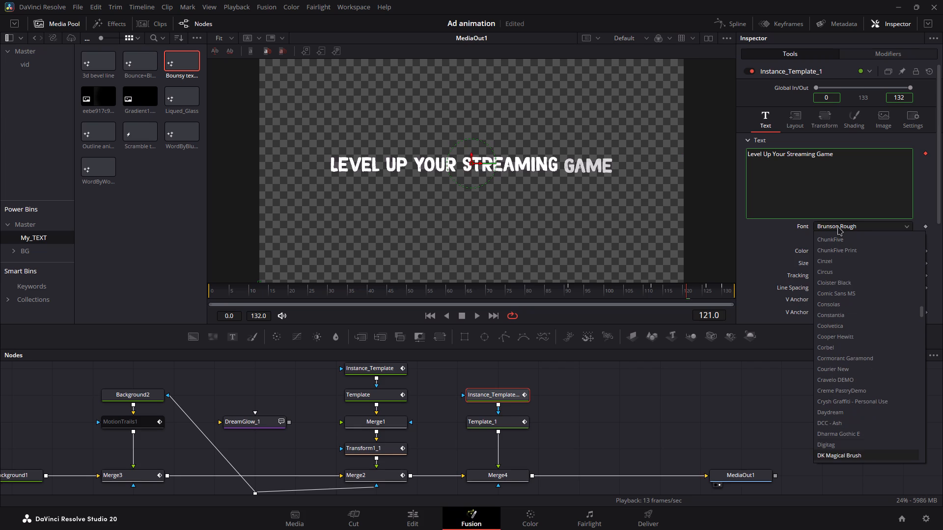
key("Up")
key("Down")
key("Down")
key("Down")
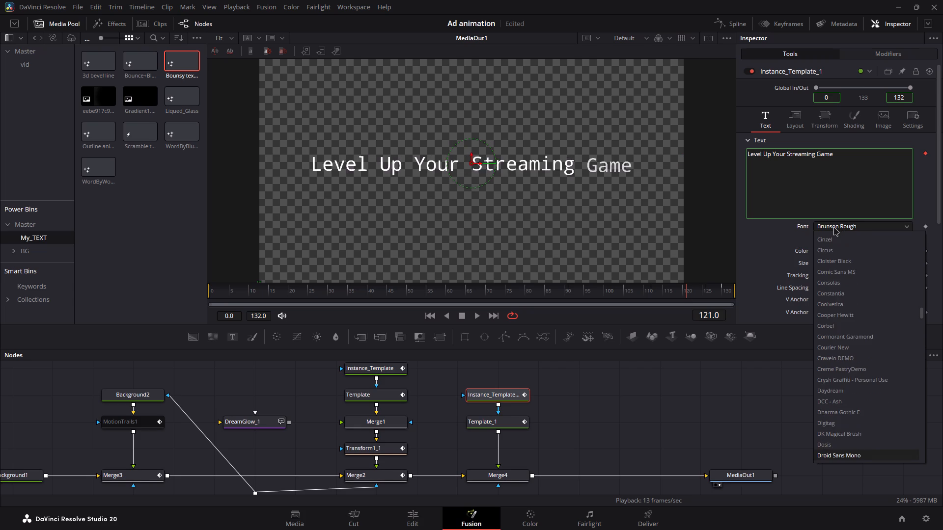
Preview Droid Serif, DT Phudu, Dubai and the following fonts through EGOSHIC on the "Level Up Your Streaming Game" title.
key("Down")
key("Down")
key("Down")
key("Down")
key("Down")
key("Down")
key("Down")
key("Down")
key("Down")
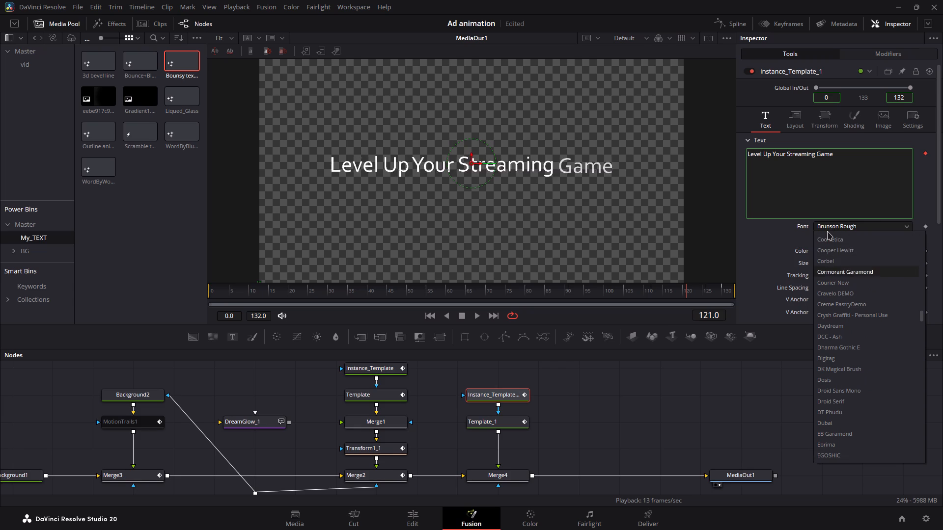
Preview the fonts again from Cormorant Garamond through Crysh Graffiti to DK Magical Brush on the second title.
key("Down")
key("Down")
key("Down")
key("Down")
key("Down")
key("Down")
key("Down")
key("Down")
key("Down")
key("Down")
key("Down")
key("Down")
key("Down")
key("Down")
key("Down")
key("Down")
key("Down")
key("Down")
key("Down")
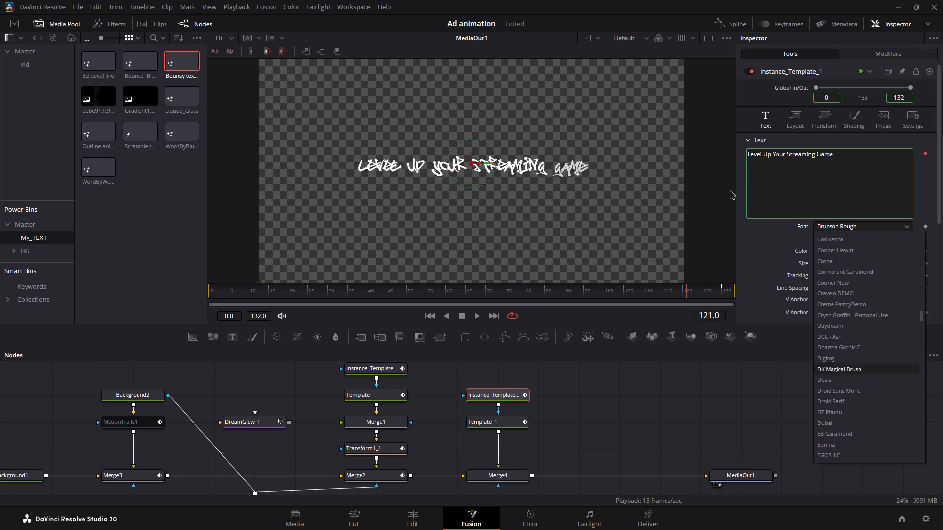
Continue previewing fonts on the second title from Dosis through EB Garamond and Exo to Fredoka.
key("Down")
key("Down")
key("Down")
key("Down")
key("Down")
key("Down")
key("Down")
key("Down")
key("Down")
key("Down")
key("Down")
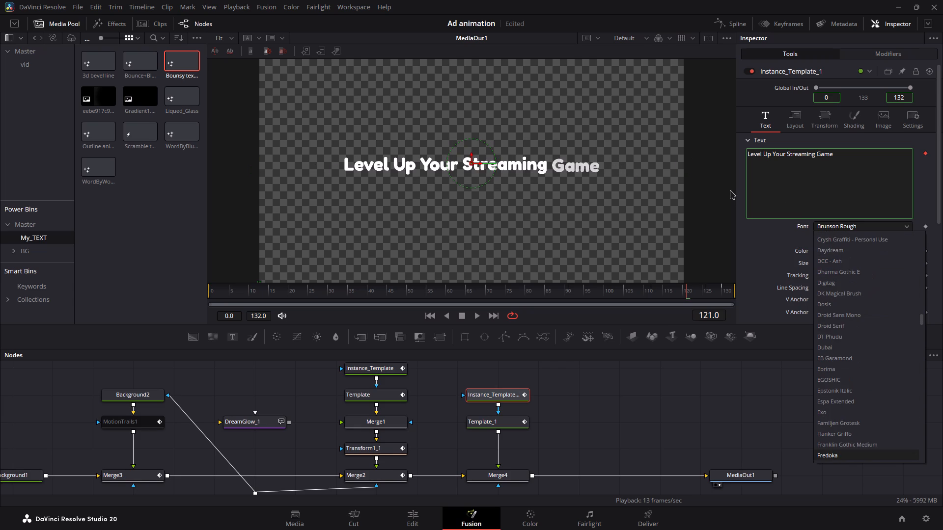
Preview Fusion Shapes and the Futura family from Futura BdCn BT to Futura XBlk BT on the second title.
key("Down")
key("Down")
key("Down")
key("Down")
key("Down")
key("Down")
key("Down")
key("Down")
key("Down")
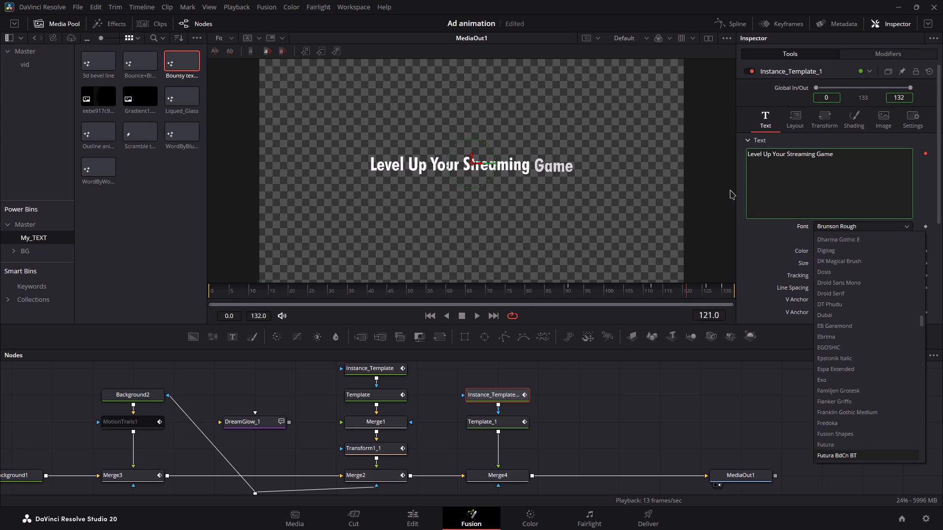
key("Down")
key("Down")
key("Down")
key("Up")
key("Up")
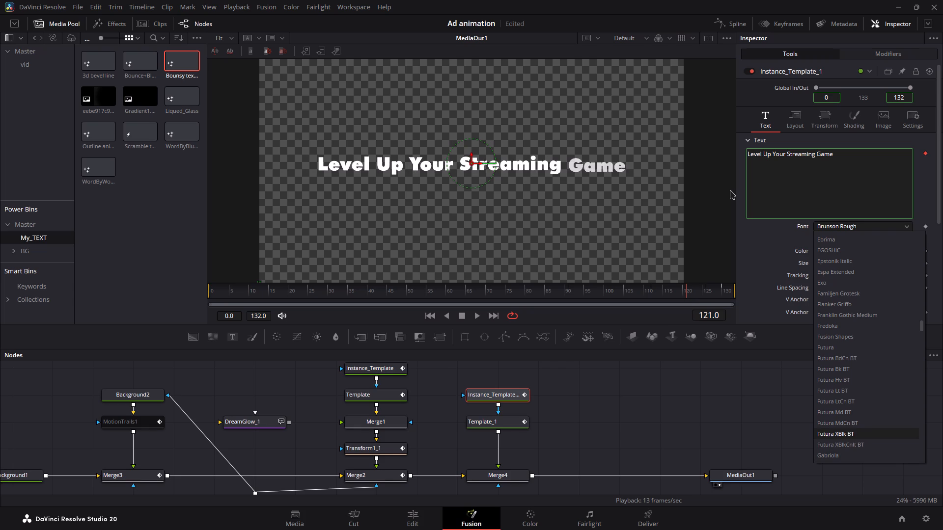
Preview Gabriola, Gadugi, Game Of Squids and Georgia on the "Level Up Your Streaming Game" title.
key("Down")
key("Down")
key("Down")
key("Up")
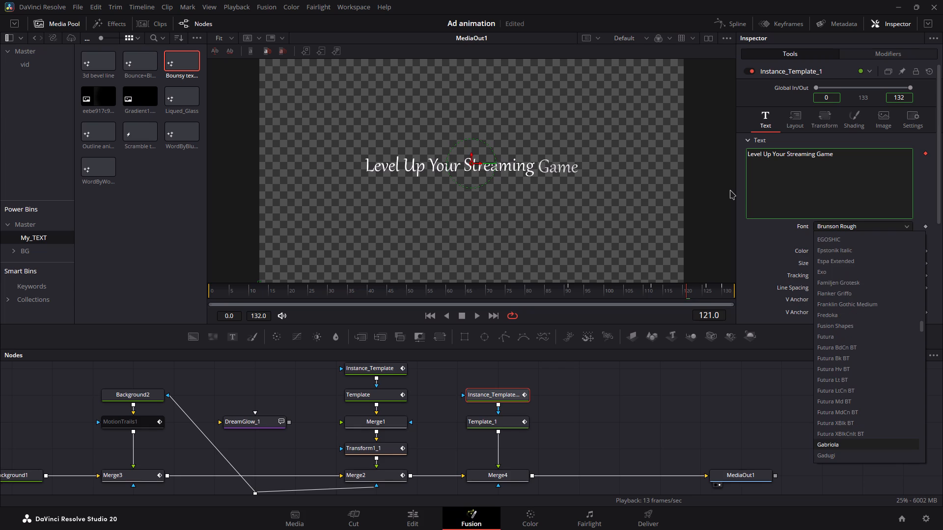
key("Down")
key("Down")
key("Down")
key("Up")
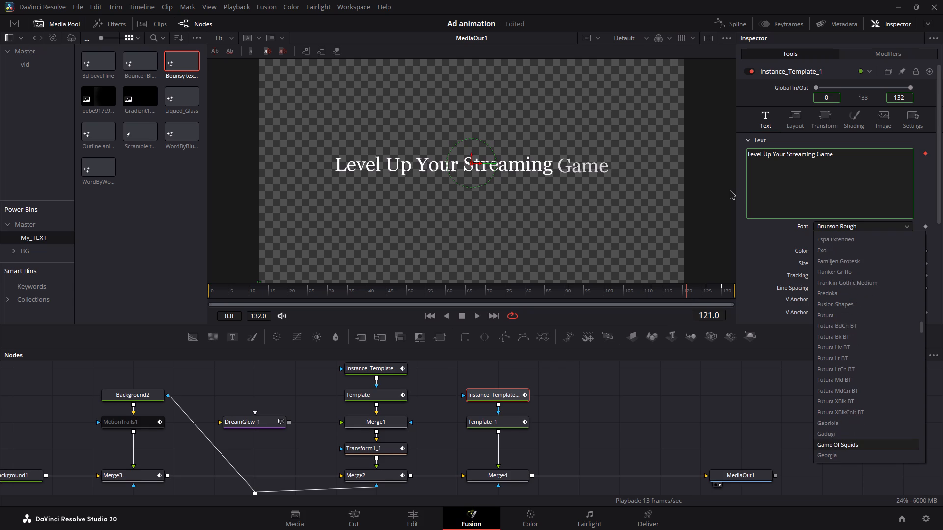
key("Down")
Compare gg sans and gg sans Medium on the second title.
key("Down")
key("Down")
key("Up")
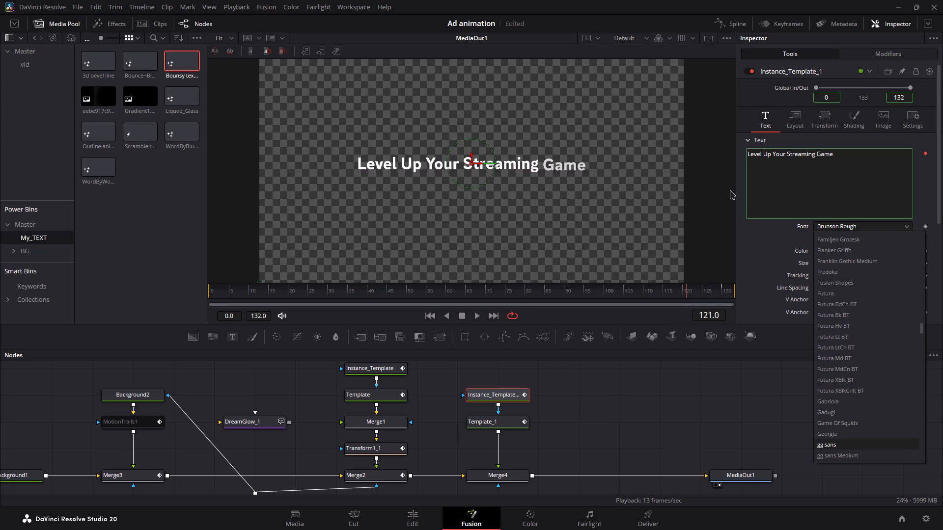
key("Up")
key("Down")
key("Down")
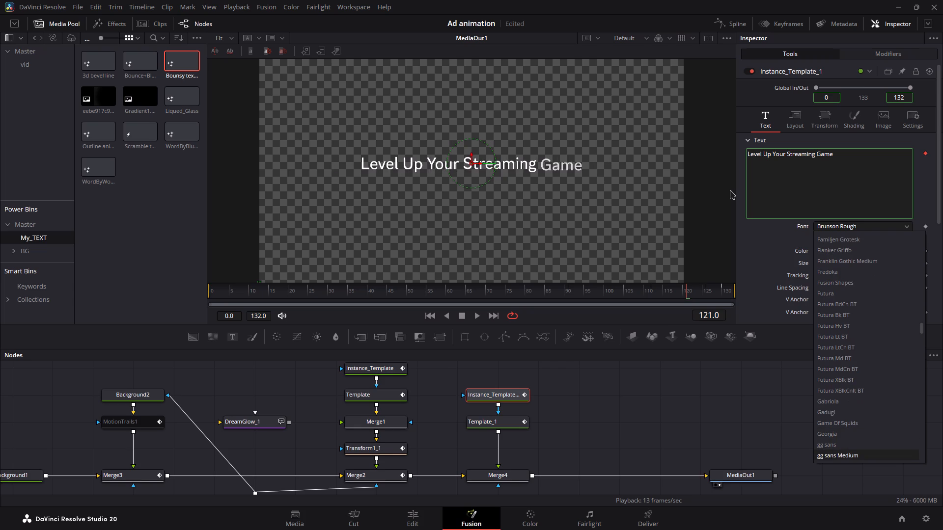
Preview gg sans Normal through Harmera on the second title, comparing Gloock with Gloss And Bloom.
key("Down")
key("Down")
key("Down")
key("Down")
key("Up")
key("Up")
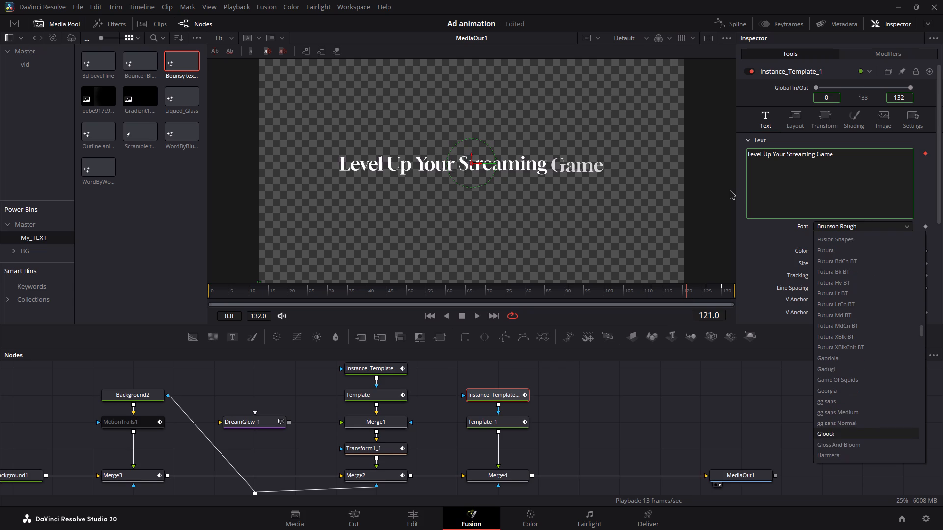
key("Down")
key("Up")
key("Down")
key("Down")
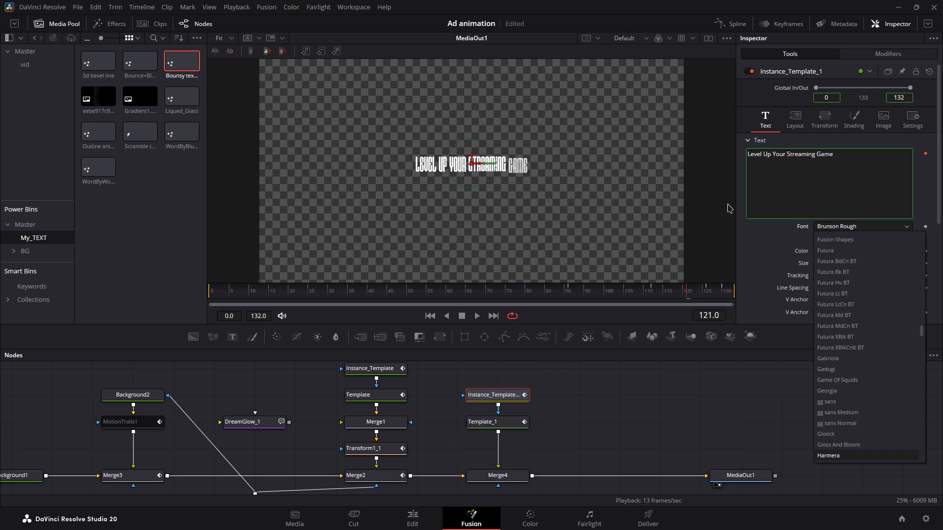
Preview the Helvetica variants, revisiting Helvetica Compressed, and continue through Higher and Hind to HoloLens MDL2 Assets.
key("Down")
key("Down")
key("Down")
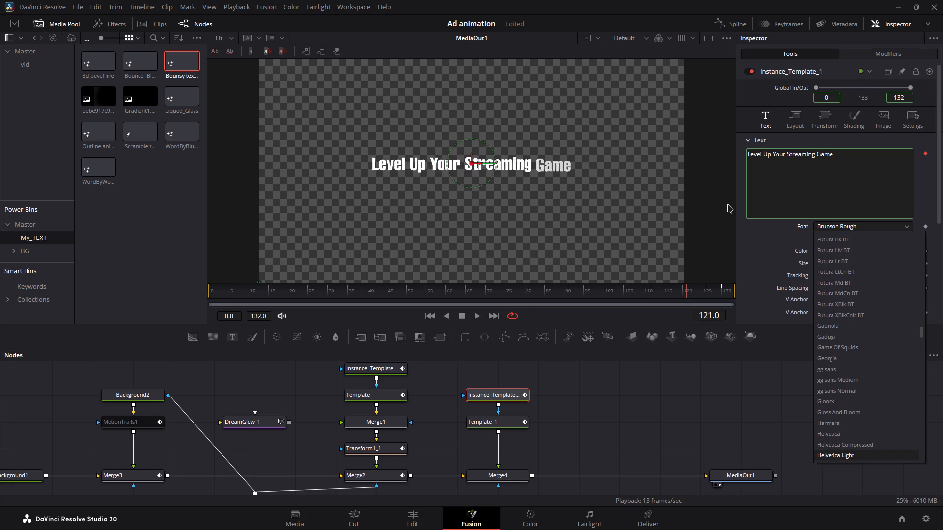
key("Up")
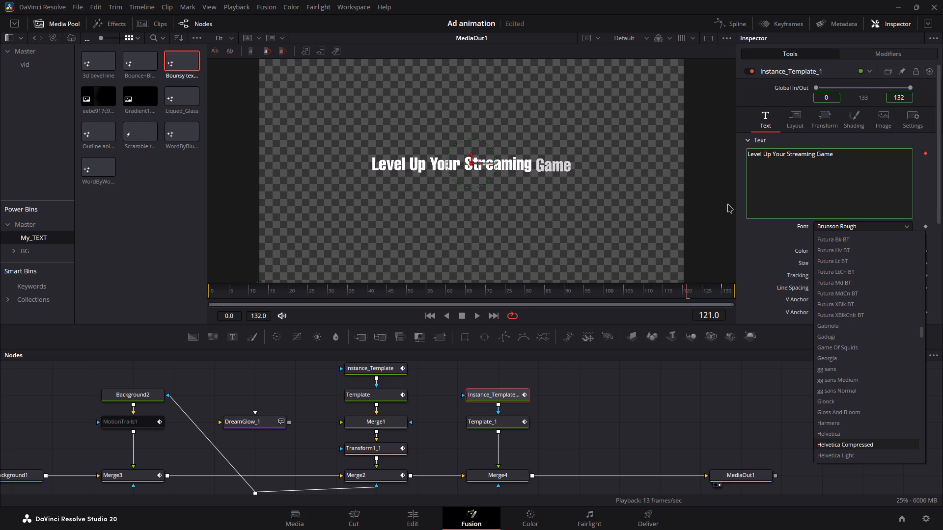
key("Down")
key("Down")
key("Down")
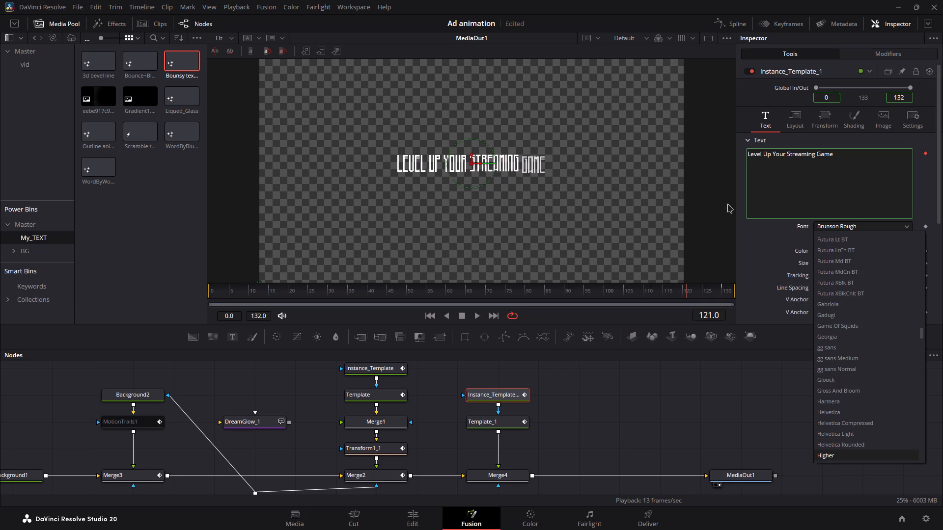
key("Down")
key("Up")
key("Down")
key("Down")
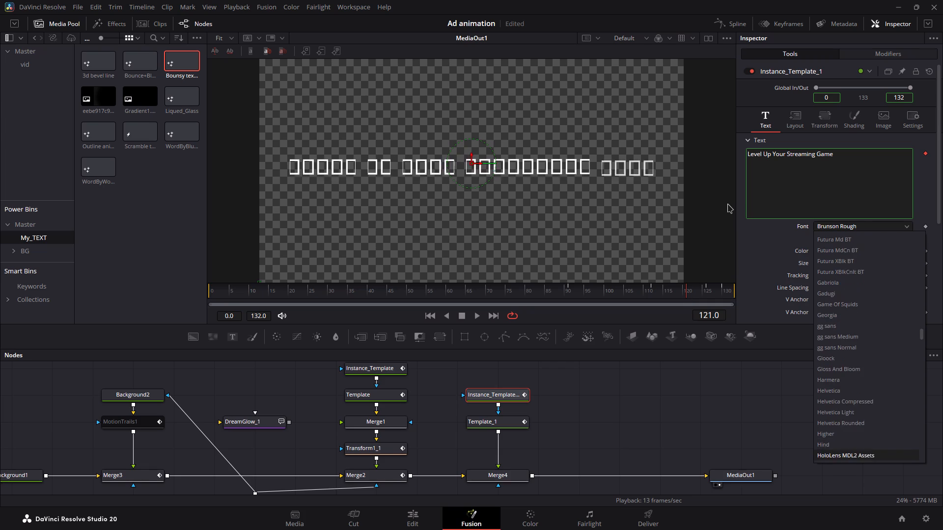
Preview HustleRunDemo through IBM Plex Mono and Imbue, comparing Impact with Indie Flower on the second title.
key("Down")
key("Down")
key("Down")
key("Down")
key("Down")
key("Down")
key("Up")
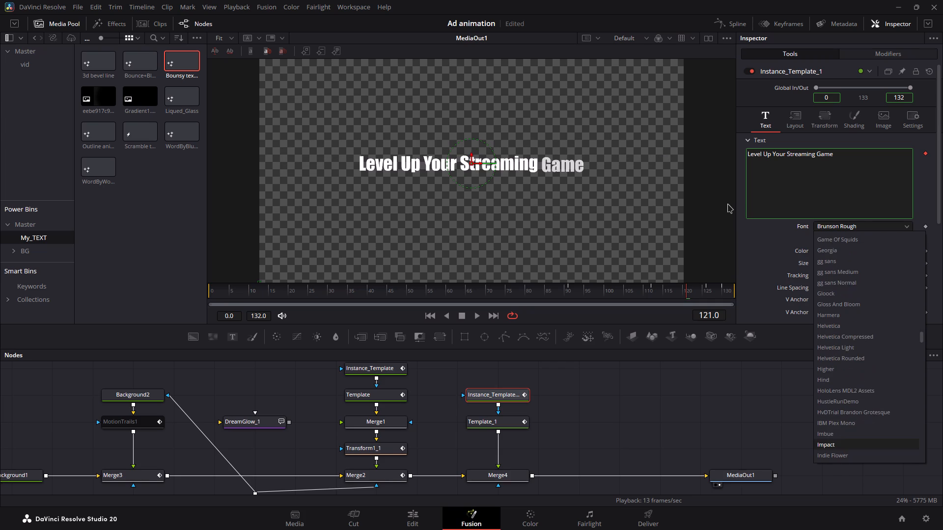
key("Down")
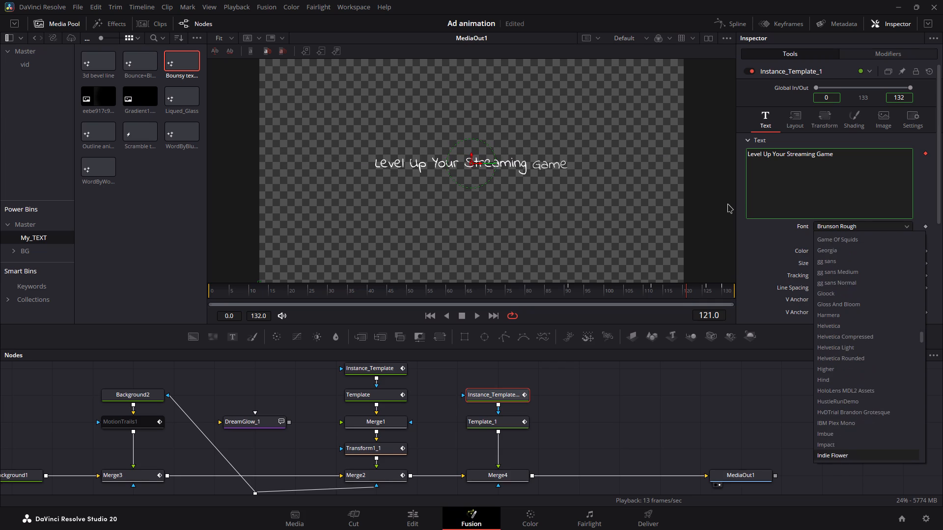
Preview Ink Free, the Inter fonts and Jaini, comparing Javanese Text with Johnson Display on the second title.
key("Down")
key("Down")
key("Down")
key("Down")
key("Down")
key("Down")
key("Down")
key("Down")
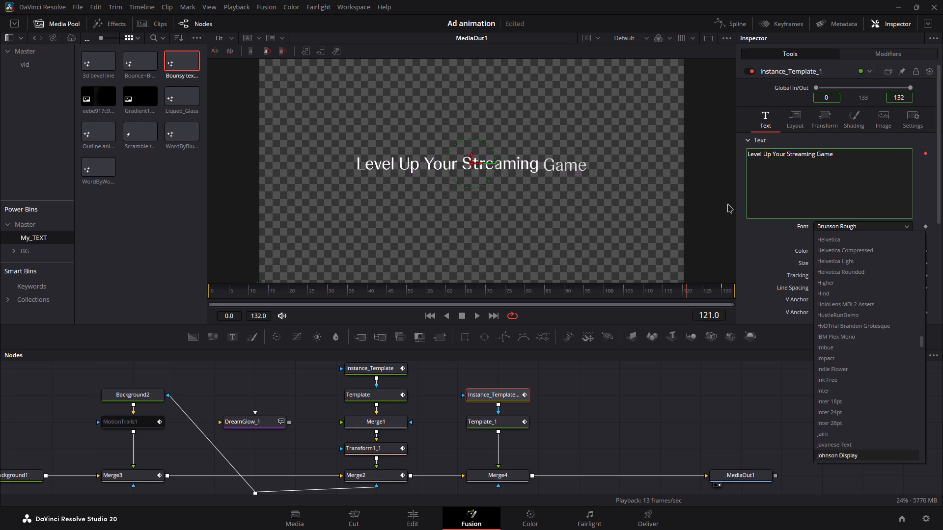
key("Up")
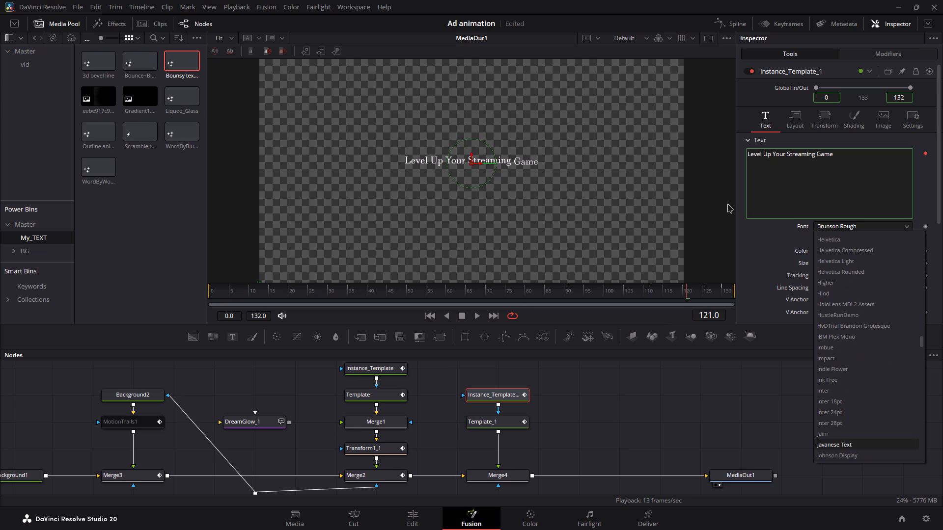
Continue previewing the second title's fonts from Johnson Display through JollyGood Sans and Kalistra to Kokila.
key("Down")
key("Down")
key("Down")
key("Down")
key("Down")
key("Down")
key("Down")
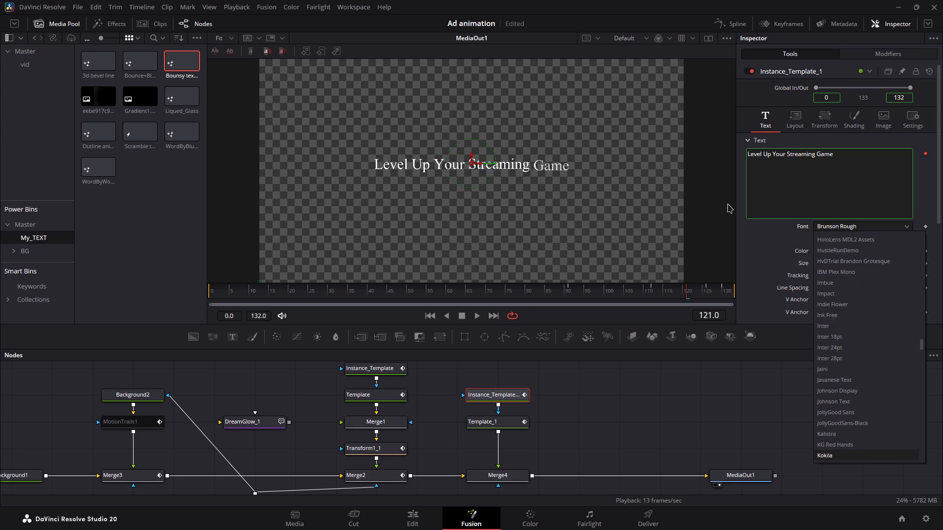
Preview Kruti Dev 501 through Leelawadee UI on the second title, and compare LEMON MILK with Loew Next.
key("Down")
key("Down")
key("Down")
key("Down")
key("Down")
key("Down")
key("Down")
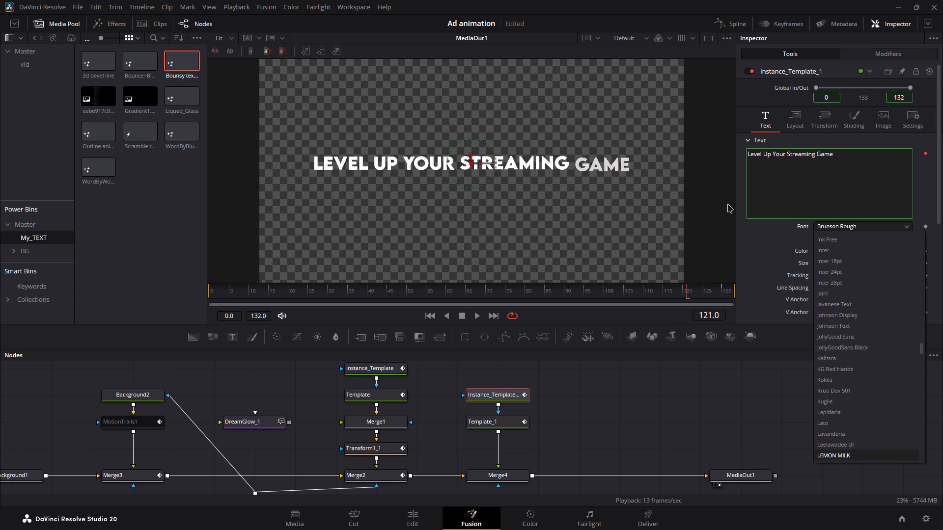
key("Down")
key("Up")
key("Down")
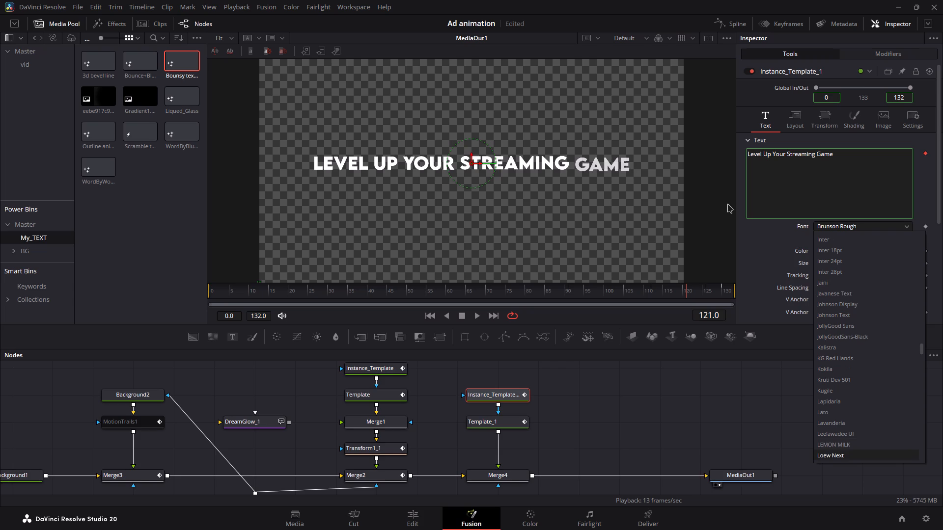
Preview LONDON PRESLEY through Marlett on the second title, returning to Malinton Trial Version for comparison.
key("Down")
key("Down")
key("Down")
key("Down")
key("Down")
key("Down")
key("Down")
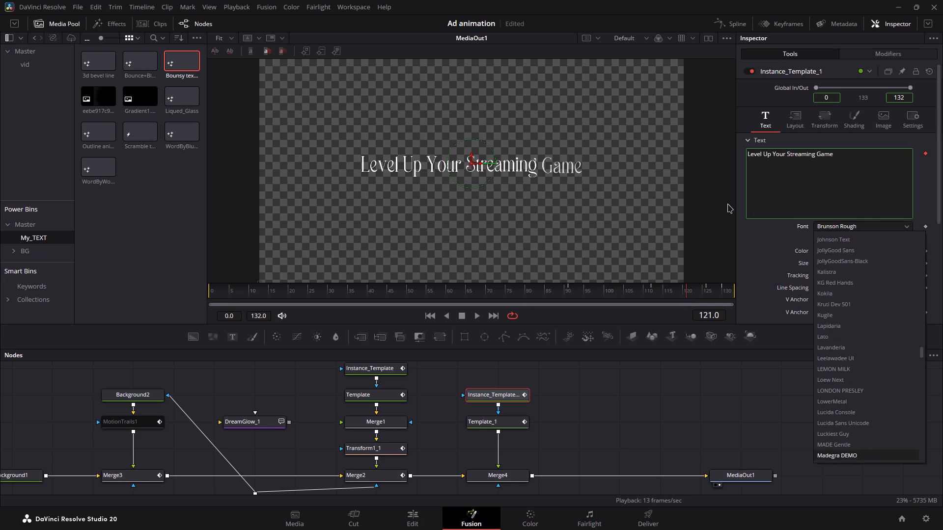
key("Down")
key("Down")
key("Down")
key("Down")
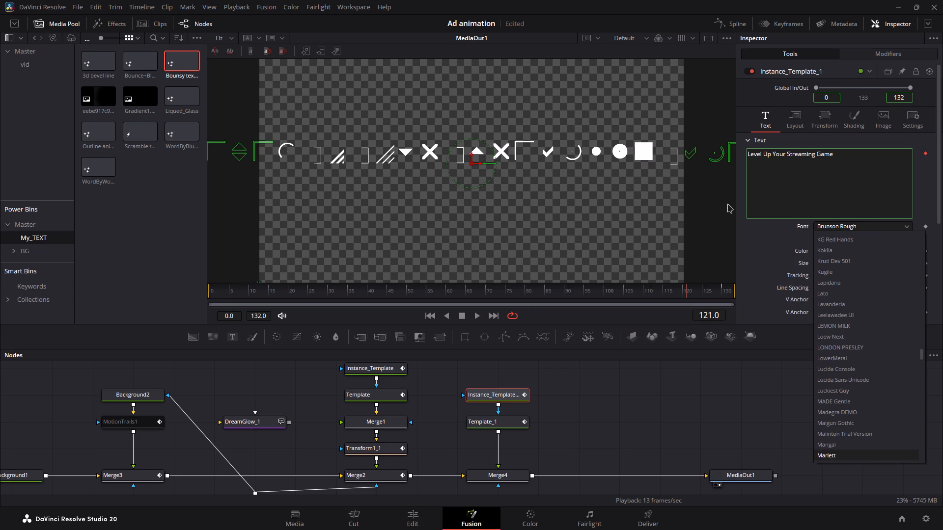
key("Up")
key("Up")
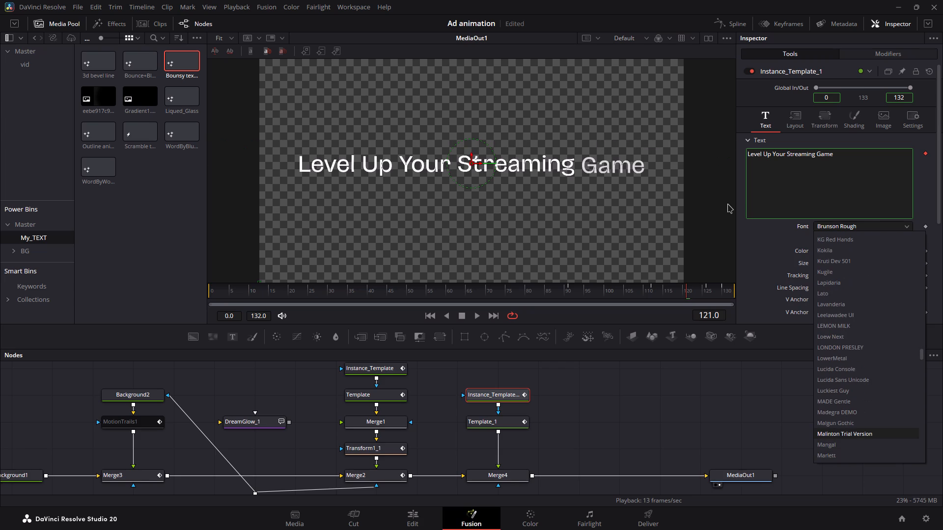
Compare Marney Holland with Metropolis on the second title, and continue previewing the Microsoft fonts through Microsoft PhagsPa.
key("Down")
key("Down")
key("Down")
key("Down")
key("Up")
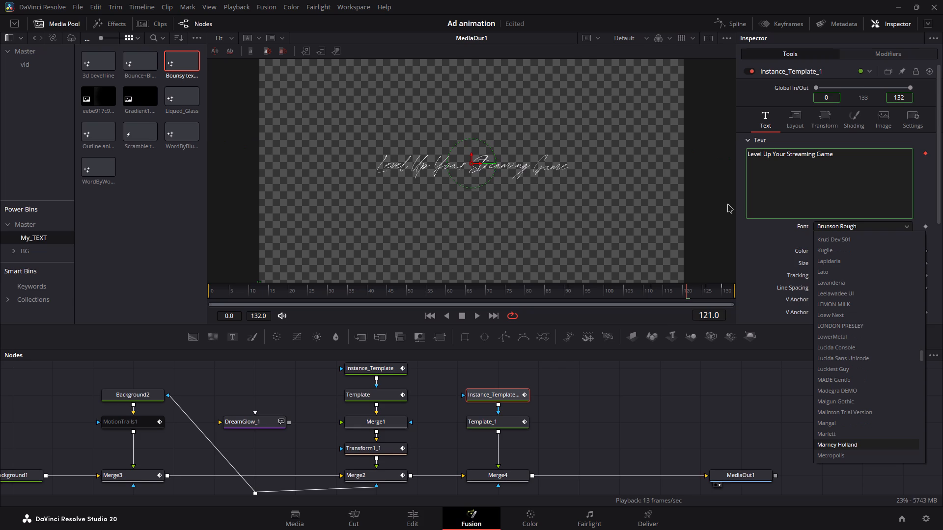
key("Down")
key("Down")
key("Down")
key("Down")
key("Down")
key("Down")
key("Down")
key("Down")
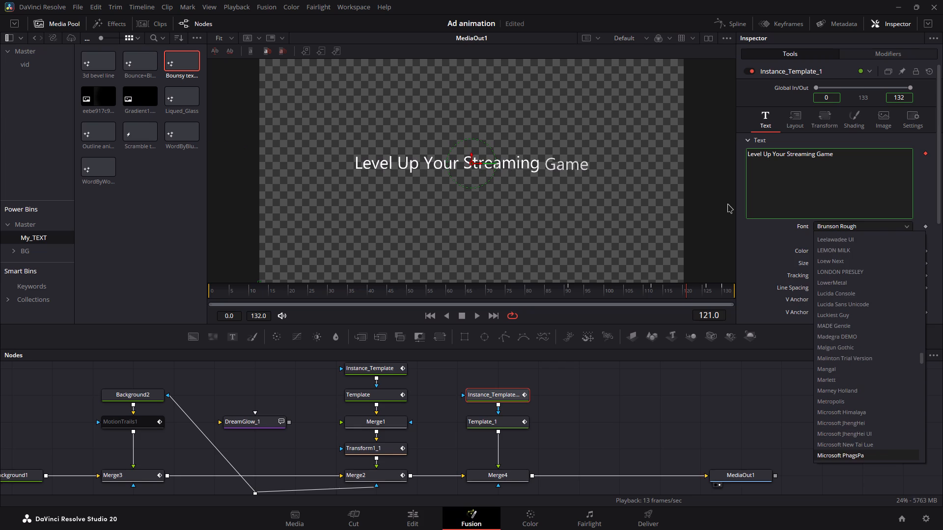
Preview the remaining Microsoft fonts, compare Milker with Minecraft, and continue to Mongolian Baiti on the second title.
key("Down")
key("Down")
key("Down")
key("Down")
key("Down")
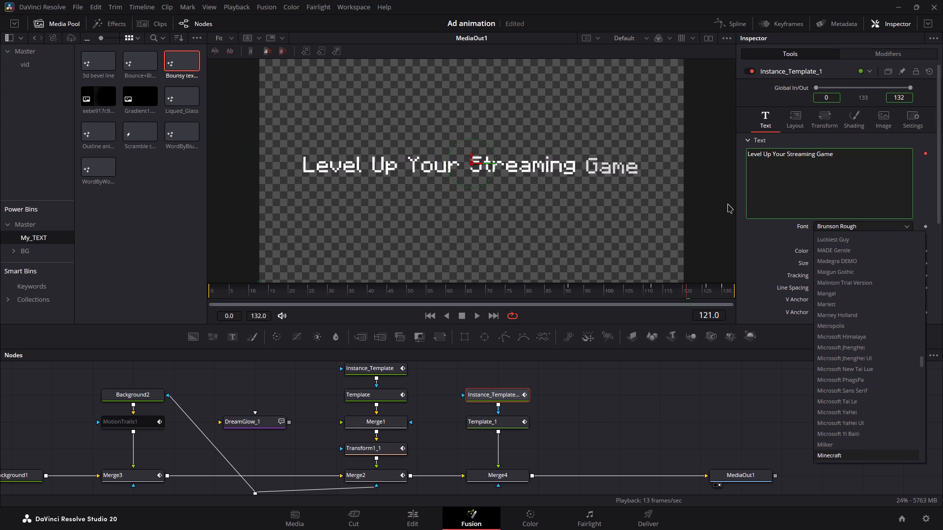
key("Up")
key("Down")
key("Down")
key("Down")
key("Down")
key("Down")
key("Down")
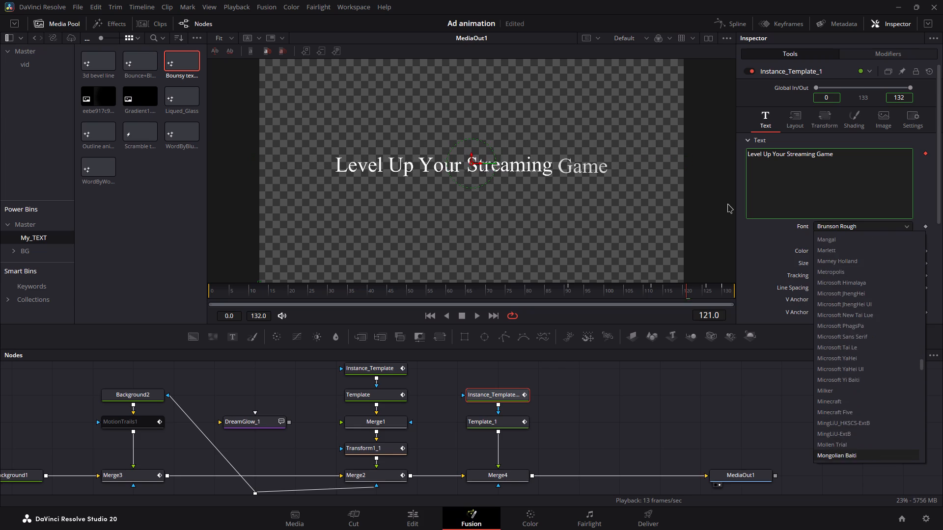
Compare Monoton, Mont, Montagu Slab 120pt and Montserrat on the second title.
key("Down")
key("Down")
key("Down")
key("Down")
key("Up")
key("Up")
key("Up")
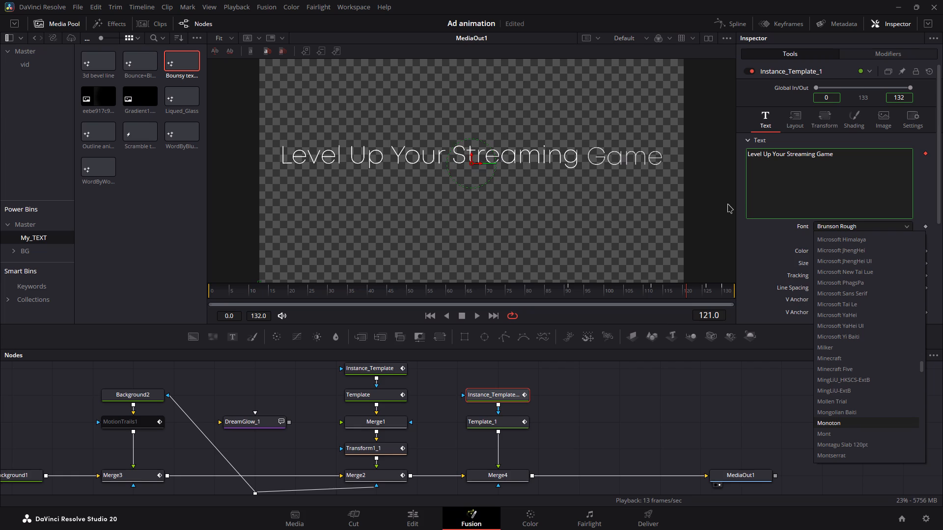
key("Down")
key("Down")
key("Down")
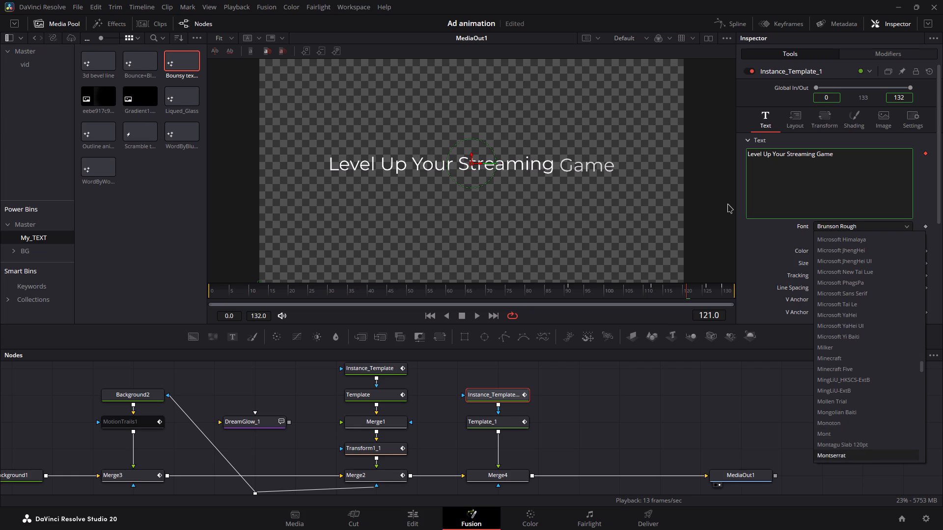
Preview Montserrat Alternates through the MS fonts, Myriad Pro and Nirmala UI to Noto Sans Bengali ExtraCondensed on the second title.
key("Down")
key("Down")
key("Down")
key("Down")
key("Down")
key("Down")
key("Down")
key("Down")
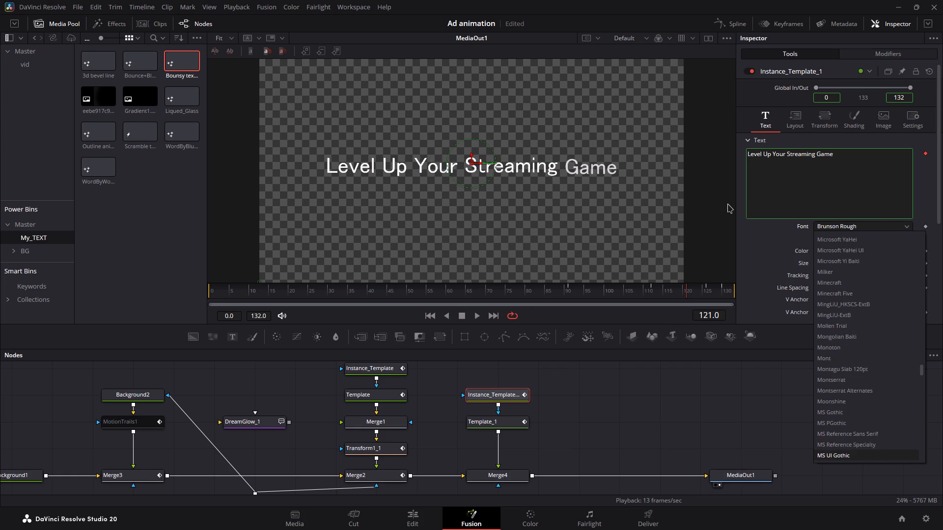
key("Down")
key("Down")
key("Down")
key("Down")
key("Down")
key("Down")
key("Down")
key("Down")
key("Down")
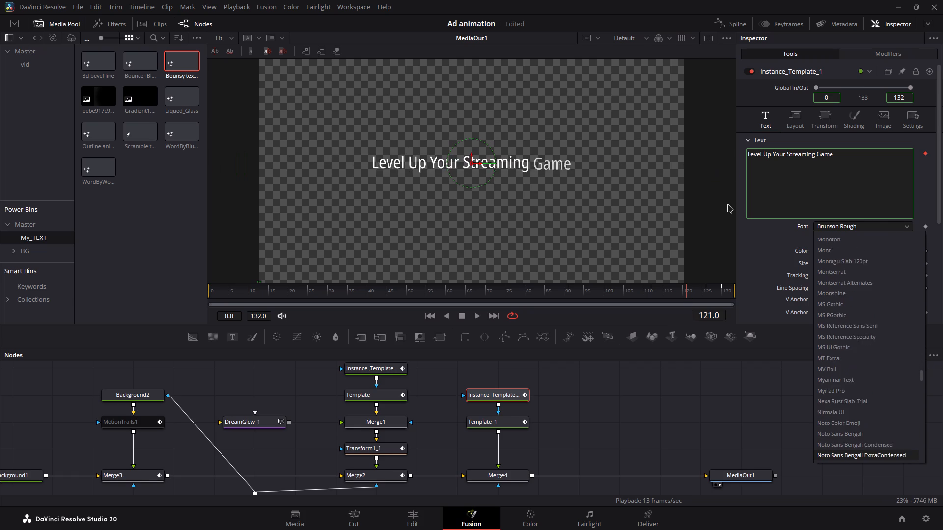
Skim the second title's font previews from the Noto Sans families through Open Sans and Poppins to Quicksand.
key("Down")
key("Down")
key("Down")
key("Down")
key("Down")
key("Down")
key("Down")
key("Down")
key("Down")
key("Down")
key("Down")
key("Down")
key("Down")
key("Down")
key("Down")
key("Down")
key("Down")
key("Down")
key("Down")
key("Down")
key("Down")
key("Down")
key("Down")
key("Down")
key("Down")
key("Down")
key("Down")
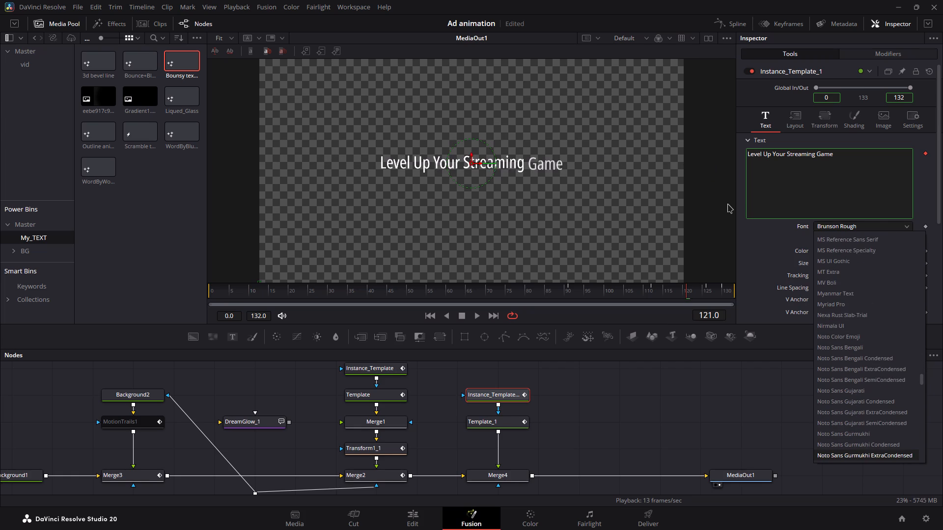
Browse the second title's fonts back from Quicksand to Oswald, and compare Permanent Marker with Panton.
key("Up")
key("Up")
key("Up")
key("Up")
key("Up")
key("Up")
key("Up")
key("Up")
key("Up")
key("Up")
key("Up")
key("Up")
key("Up")
key("Up")
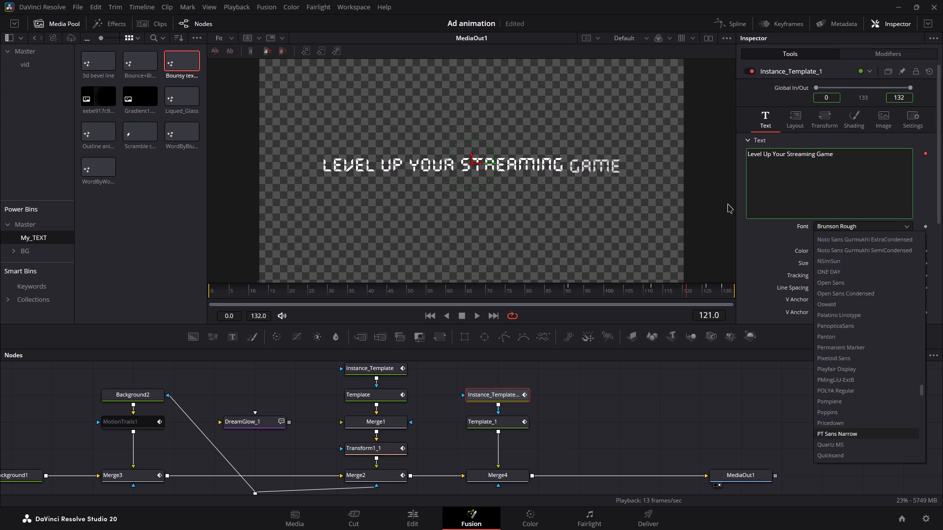
key("Down")
key("Down")
key("Down")
key("Down")
key("Up")
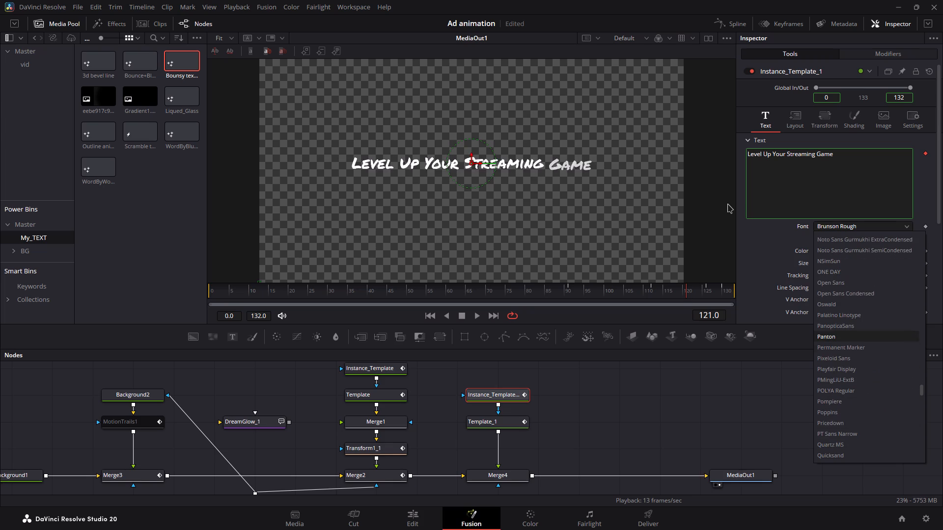
Preview Permanent Marker through POLYA Regular on the second title, returning to Pixeloid Sans for comparison.
key("Down")
key("Down")
key("Down")
key("Down")
key("Down")
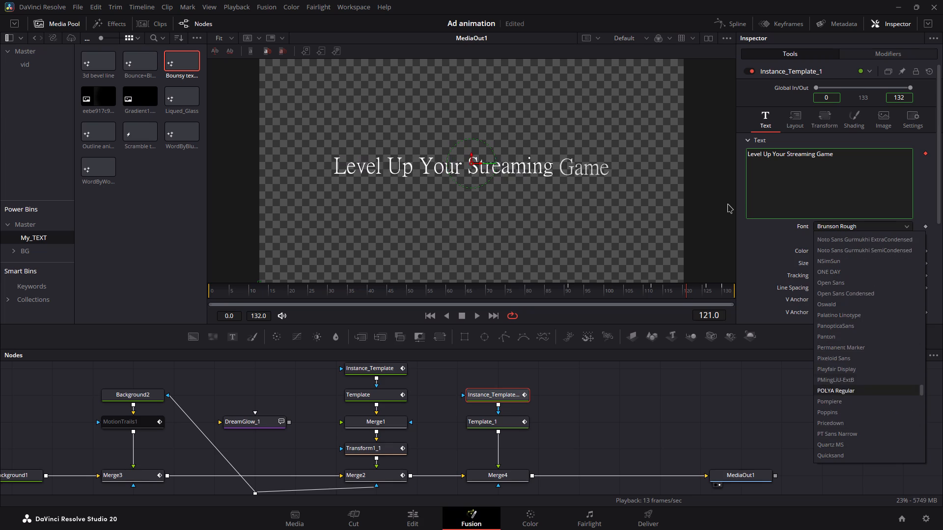
key("Up")
key("Up")
key("Up")
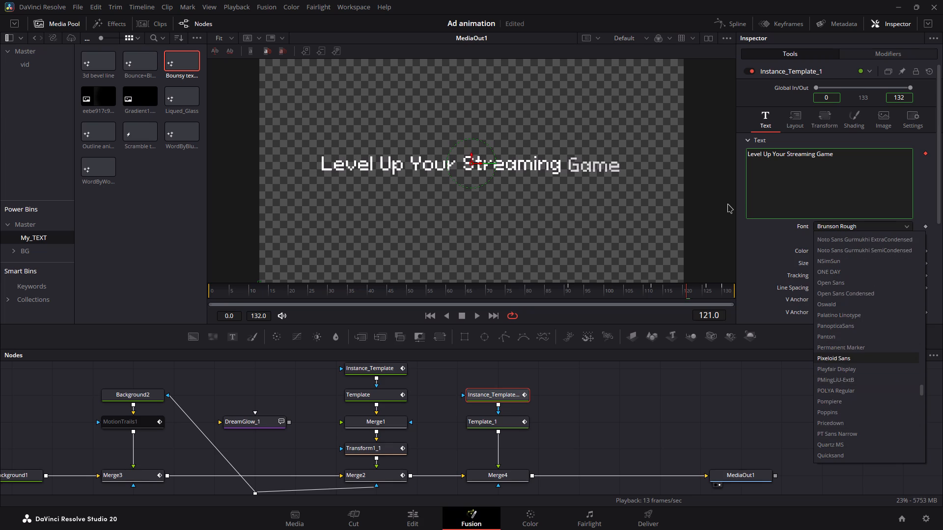
Preview Playfair Display through Quartz MS on the second title, and go back to Poppins.
key("Down")
key("Down")
key("Down")
key("Down")
key("Down")
key("Down")
key("Down")
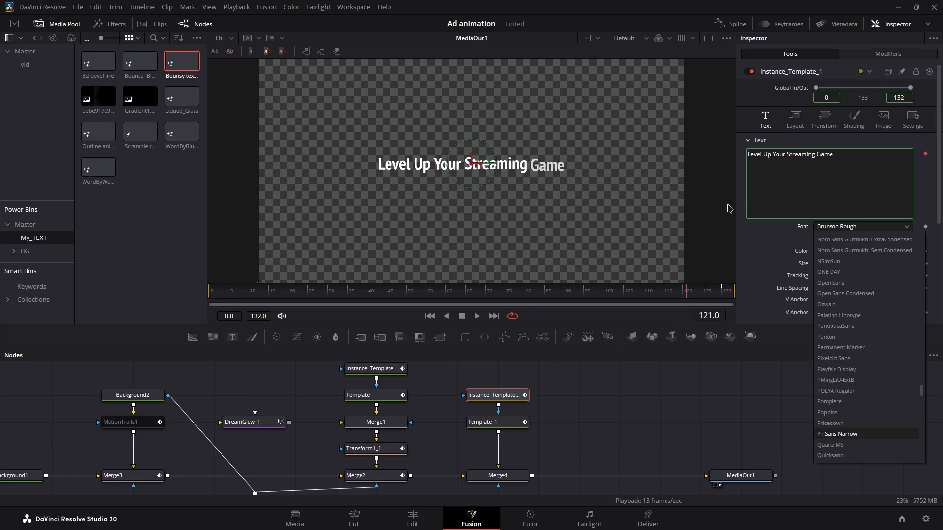
key("Down")
key("Up")
key("Up")
key("Up")
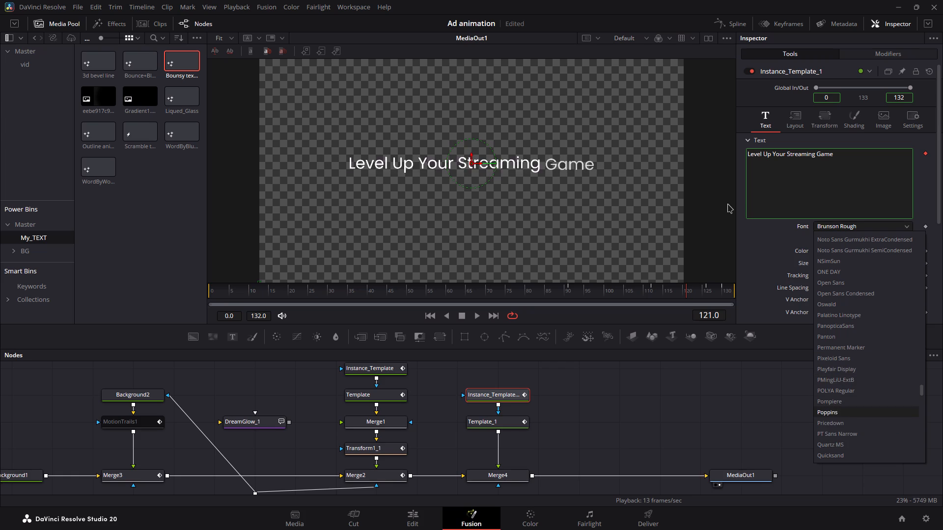
Preview Pricedown through Raavi, Raleway and ROTHEFIGHT to Rubik on the second title.
key("Down")
key("Down")
key("Down")
key("Down")
key("Down")
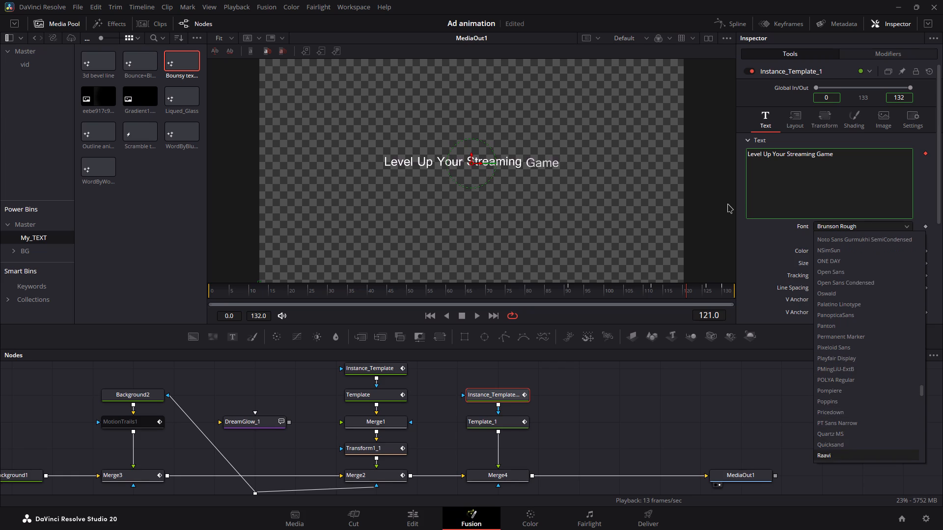
key("Down")
key("Down")
key("Down")
key("Down")
key("Down")
key("Down")
key("Down")
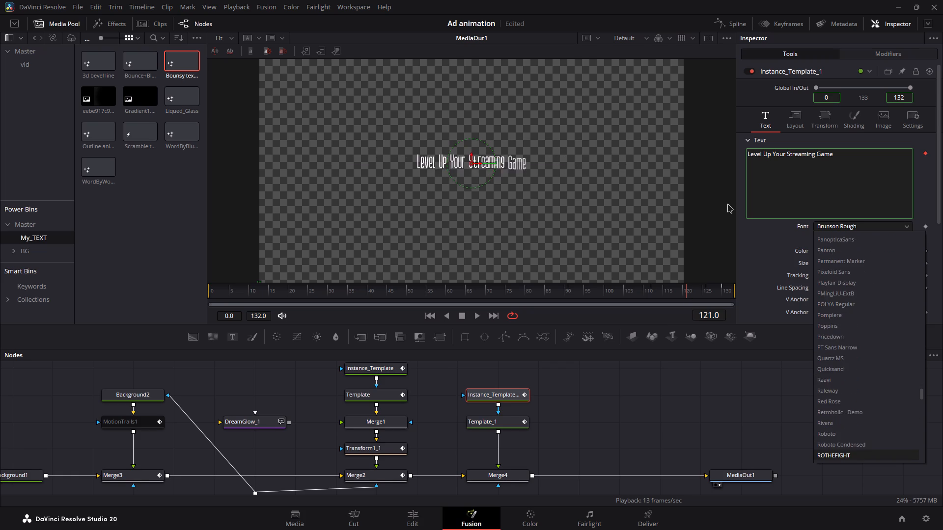
key("Down")
Browse the second title's fonts back from ROTHEFIGHT through Raleway to Pricedown.
key("Up")
key("Up")
key("Up")
key("Up")
key("Up")
key("Up")
key("Up")
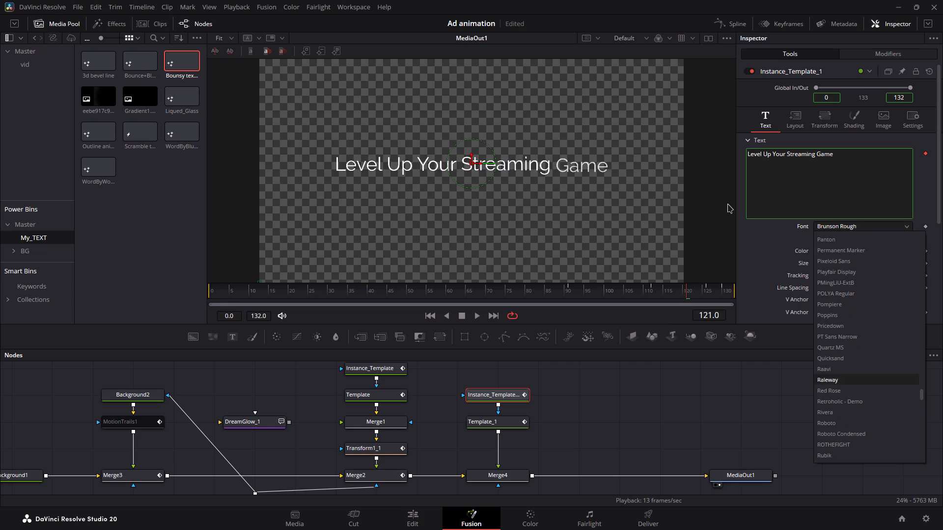
key("Up")
key("Up")
key("Up")
key("Up")
key("Up")
key("Up")
Preview the fonts following Pricedown on the second title, going forward past Raleway.
key("Down")
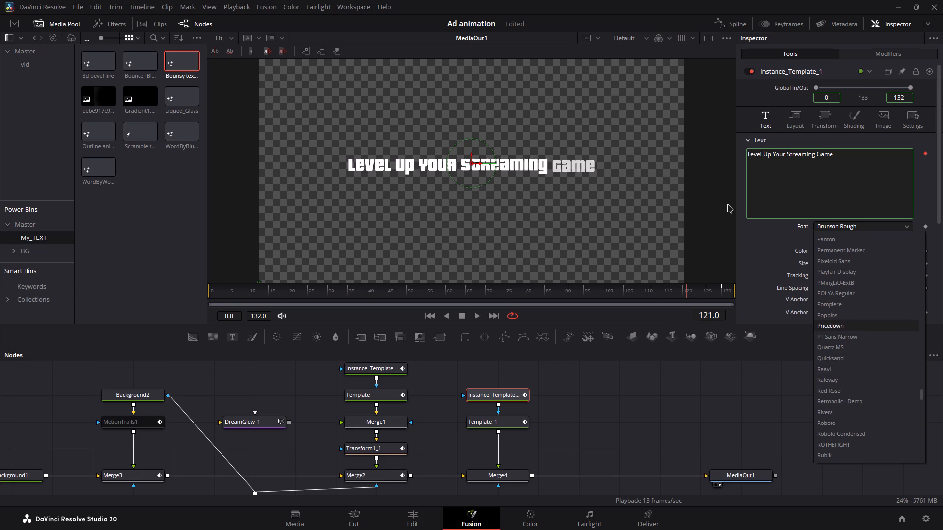
key("Down")
key("Down")
key("Down")
key("Down")
key("Down")
key("Down")
key("Down")
key("Down")
key("Down")
key("Down")
key("Down")
key("Down")
key("Down")
key("Down")
key("Down")
key("Down")
key("Down")
key("Down")
key("Down")
key("Down")
key("Down")
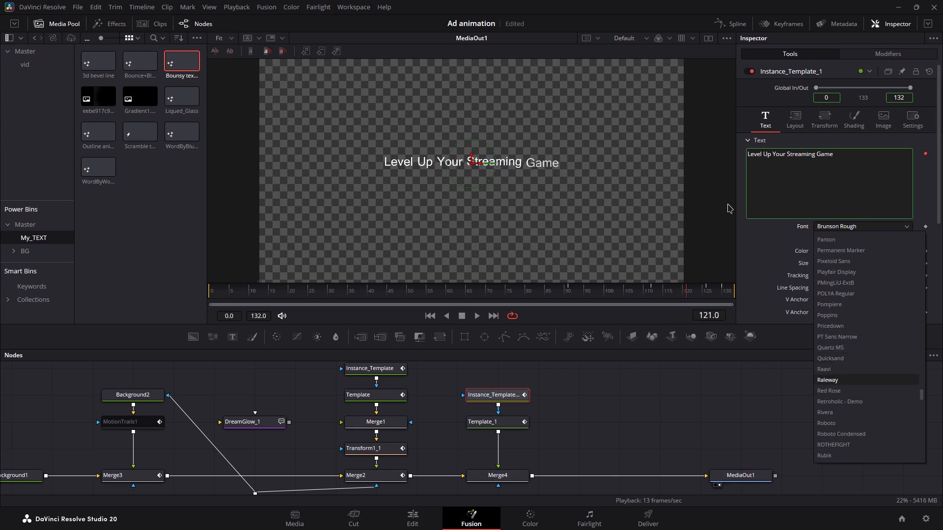
Continue previewing fonts on the second title through the Saroj, Segoe and Sitka families to Sitka Text.
key("Down")
key("Down")
key("Down")
key("Down")
key("Down")
key("Down")
key("Down")
key("Down")
key("Down")
key("Down")
key("Down")
key("Down")
key("Down")
key("Down")
key("Down")
key("Down")
key("Down")
key("Down")
key("Down")
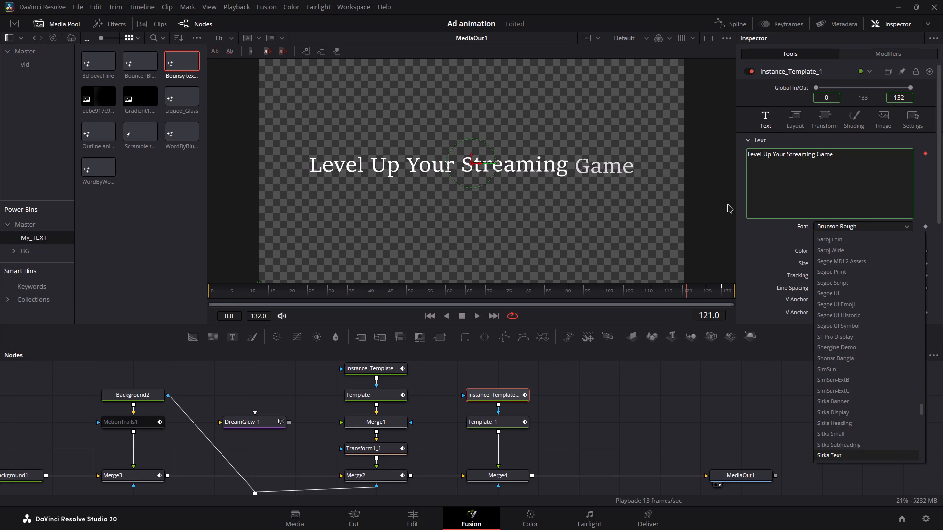
Preview the fonts after Sitka Text on the second title, through TacticSans and Viora to Wingdings 3.
key("Down")
key("Down")
key("Down")
key("Down")
key("Down")
key("Down")
key("Down")
key("Down")
key("Down")
key("Down")
key("Down")
key("Down")
key("Down")
key("Down")
key("Down")
key("Down")
key("Down")
key("Down")
key("Down")
key("Down")
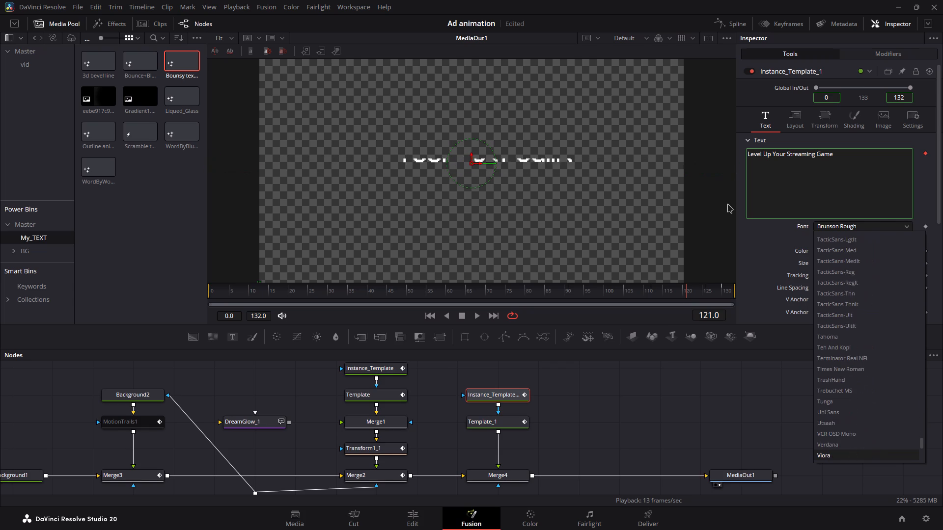
Browse the second title's fonts back from Wingdings 3 to the TacticSans family.
key("Up")
key("Up")
key("Up")
key("Up")
key("Up")
key("Up")
key("Up")
key("Up")
key("Up")
key("Up")
key("Up")
key("Up")
key("Up")
key("Up")
key("Up")
key("Up")
key("Up")
key("Up")
key("Up")
key("Up")
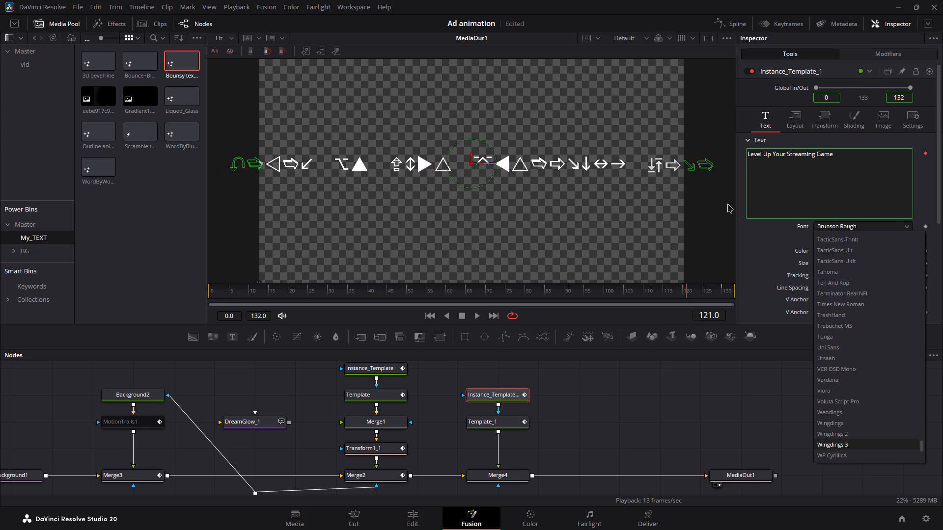
key("Up")
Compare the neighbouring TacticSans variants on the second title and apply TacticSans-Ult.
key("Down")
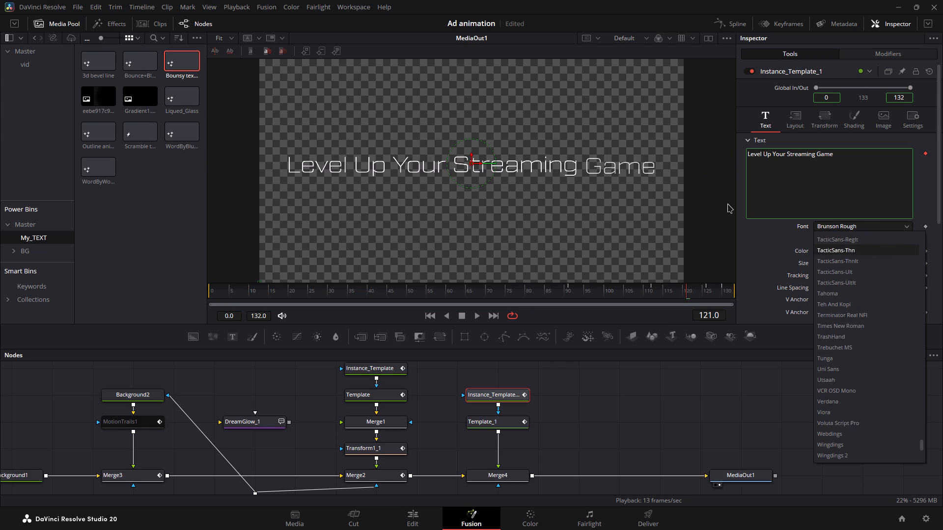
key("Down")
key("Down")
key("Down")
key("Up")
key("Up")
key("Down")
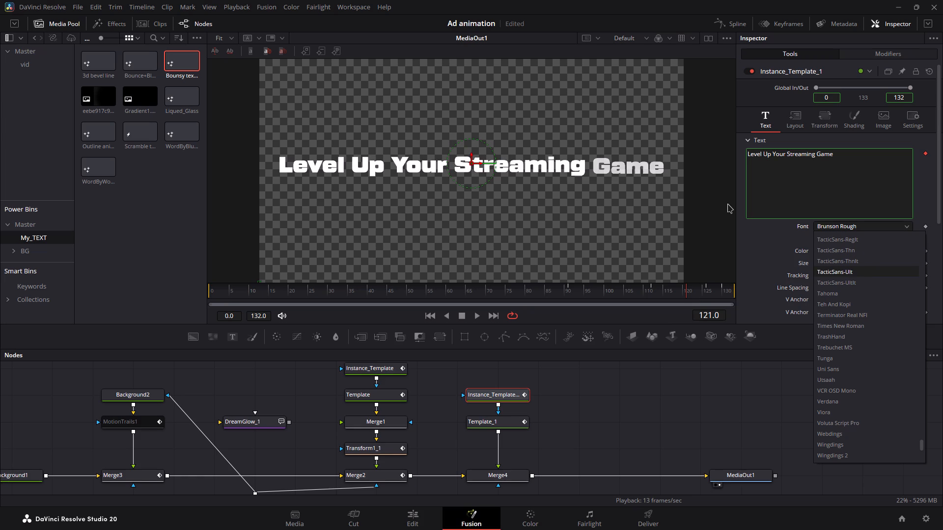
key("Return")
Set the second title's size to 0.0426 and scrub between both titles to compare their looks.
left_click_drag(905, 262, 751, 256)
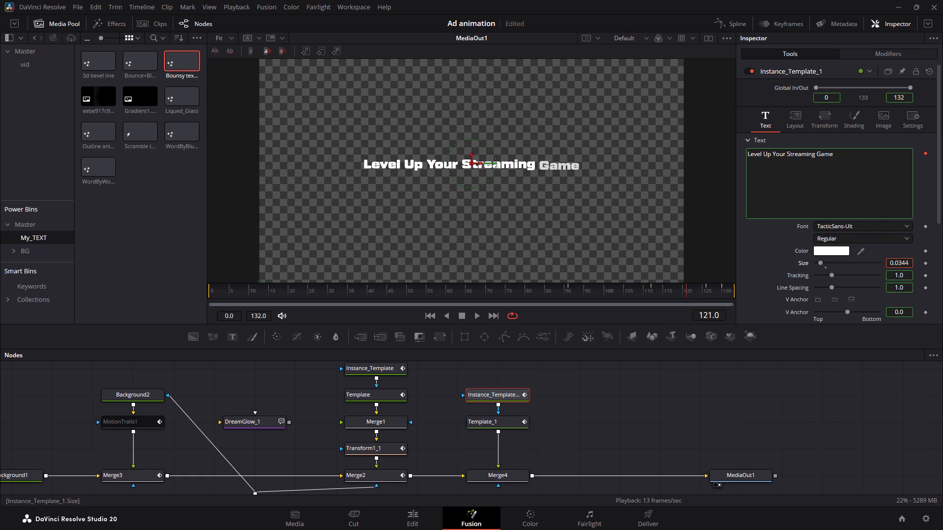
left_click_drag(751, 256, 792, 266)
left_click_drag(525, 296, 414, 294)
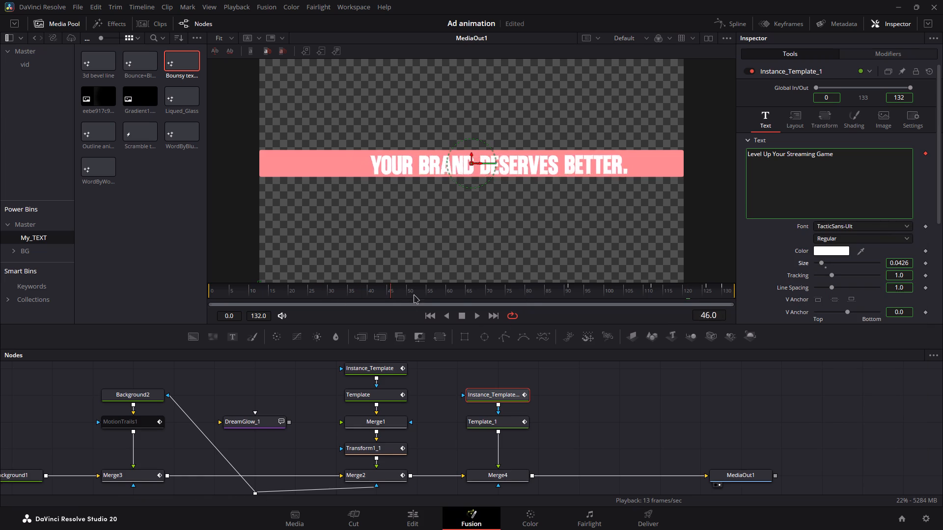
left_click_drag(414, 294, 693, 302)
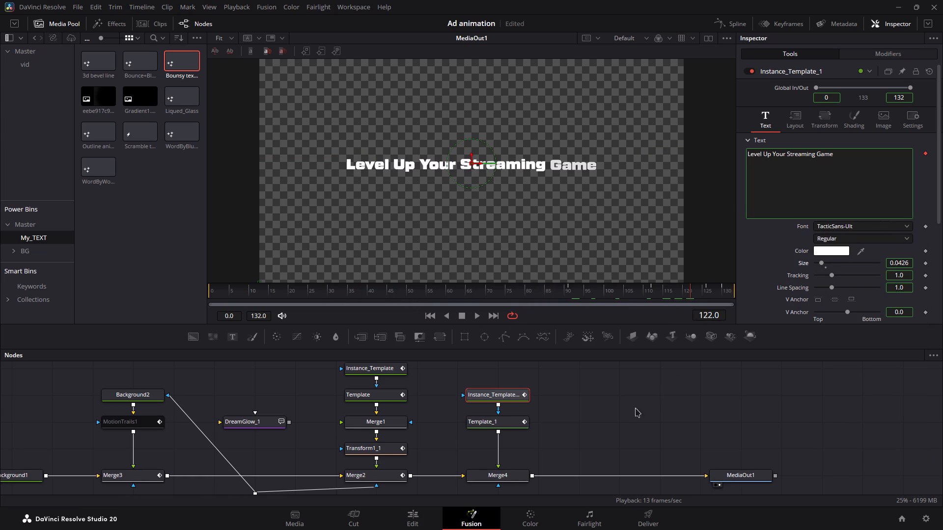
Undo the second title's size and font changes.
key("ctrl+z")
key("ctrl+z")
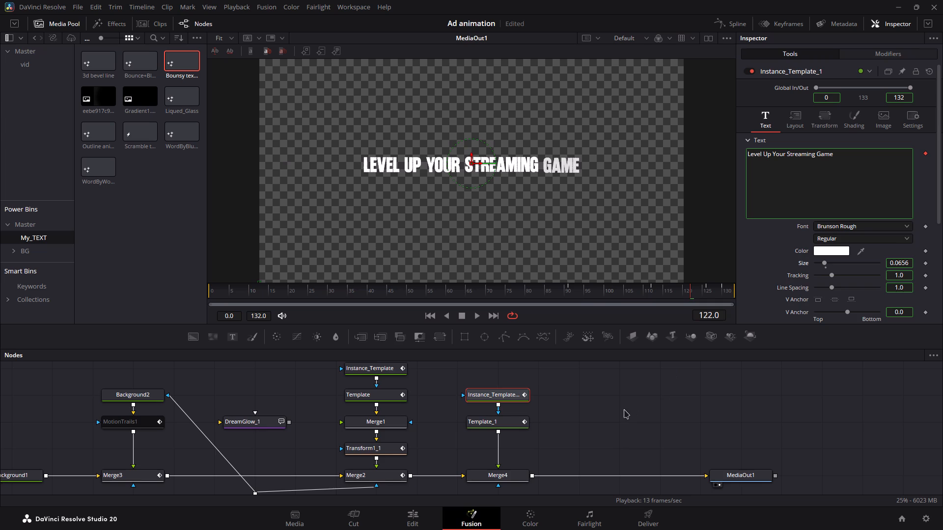
Play the animation from the middle of the composition to review the second title's entrance.
left_click(504, 296)
key("space")
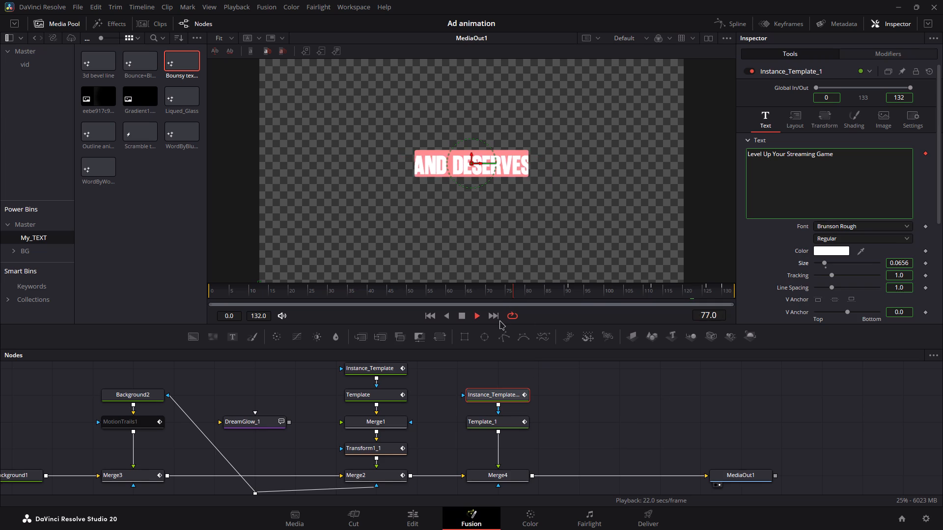
key("space")
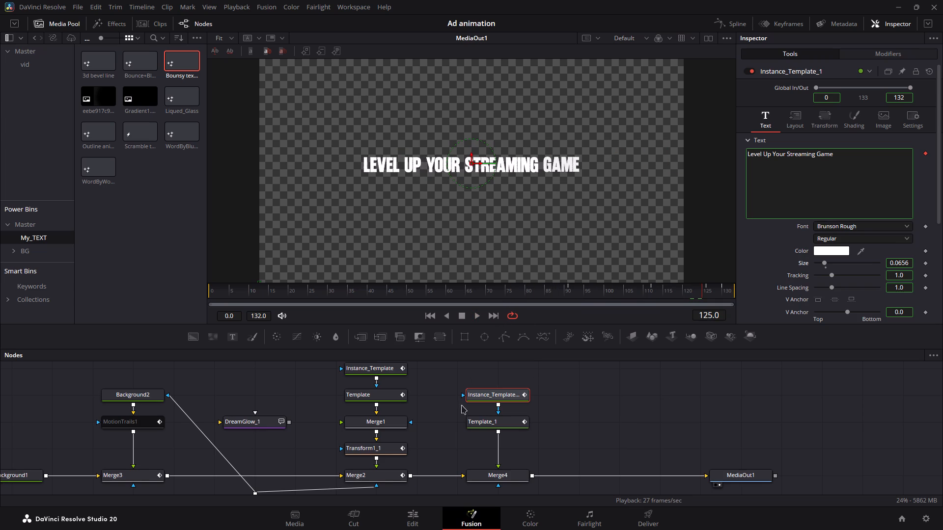
Save the project.
key("ctrl+s")
Copy the MotionTrails1 node, paste it between Template_1 and Merge4, and enable the copy.
scroll(521, 412, "down", 1)
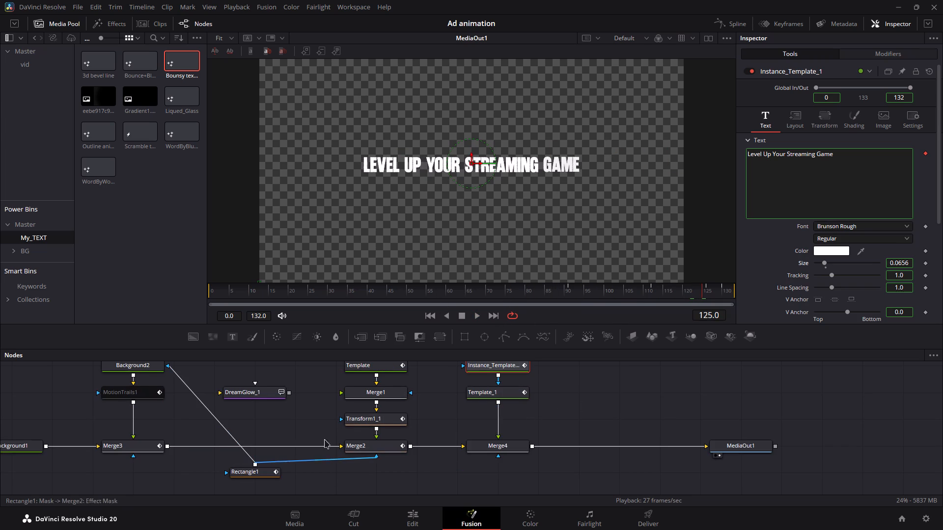
left_click(148, 392)
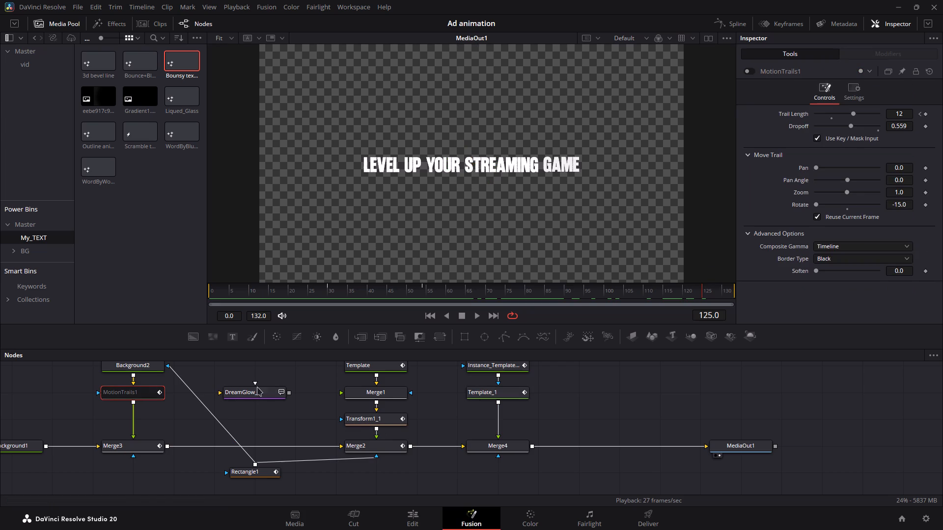
key("ctrl+c")
left_click(499, 397)
key("ctrl+v")
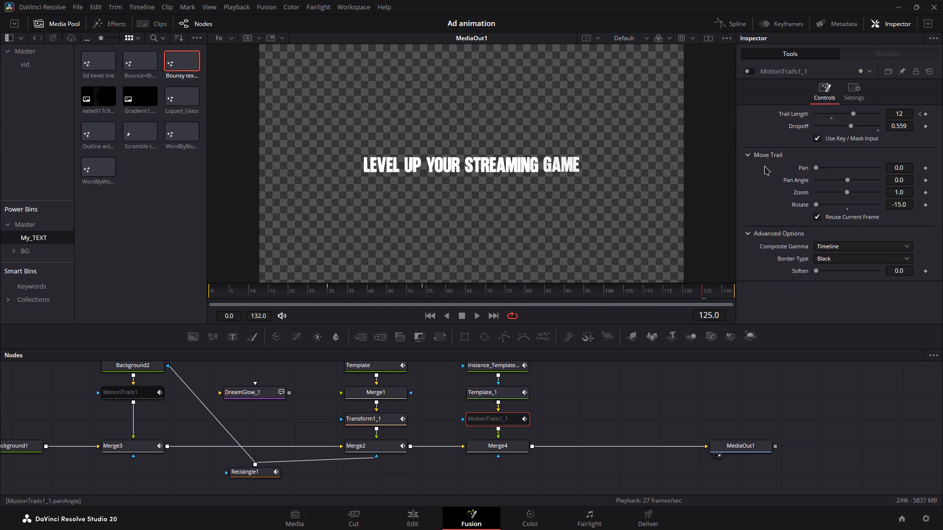
left_click(752, 73)
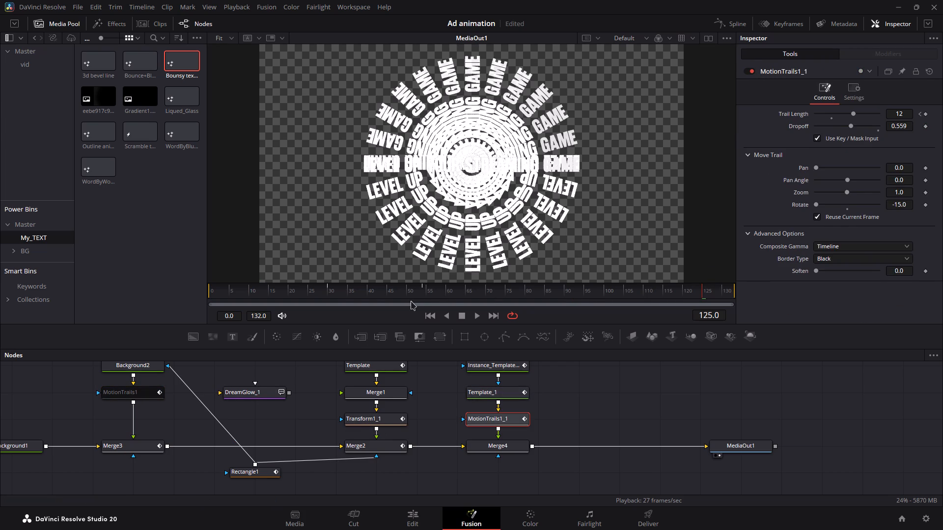
Play the composition through the transition to examine the motion trails on the second title.
left_click_drag(404, 298, 302, 299)
key("space")
left_click(662, 416)
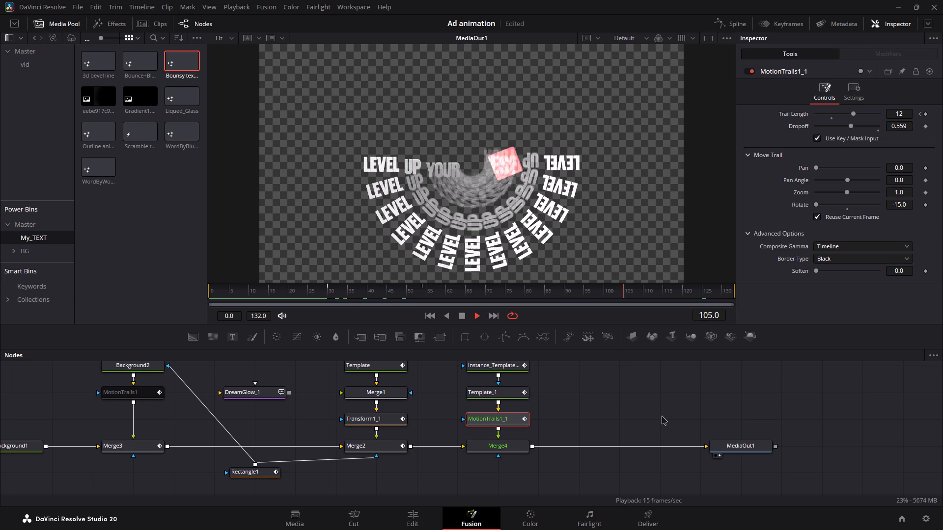
key("space")
key("space")
key("space")
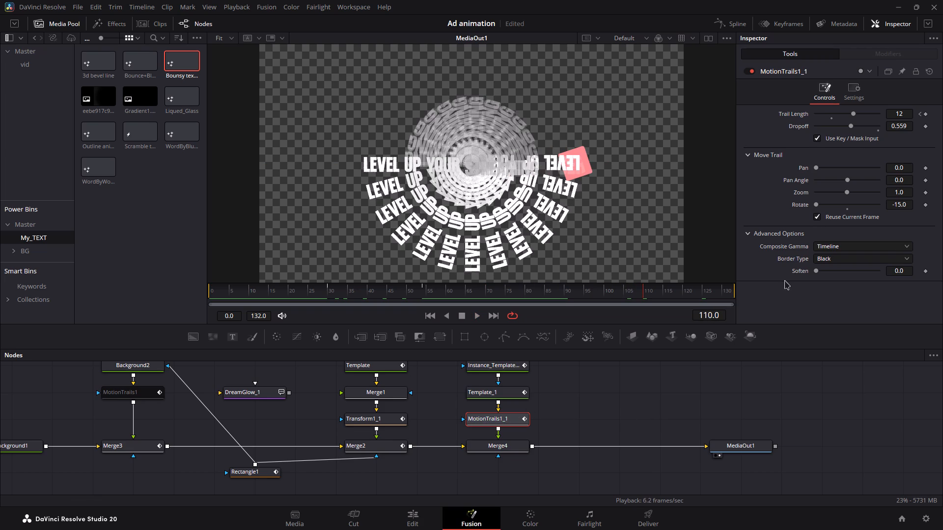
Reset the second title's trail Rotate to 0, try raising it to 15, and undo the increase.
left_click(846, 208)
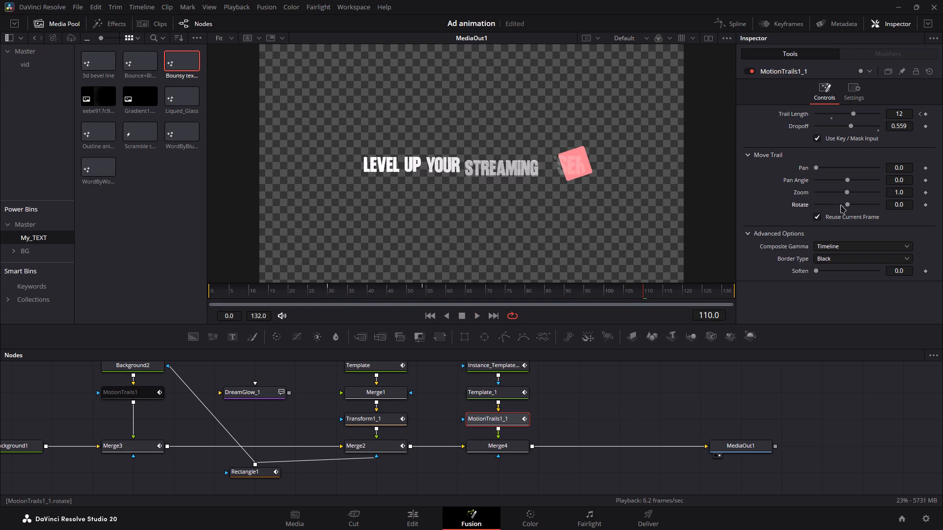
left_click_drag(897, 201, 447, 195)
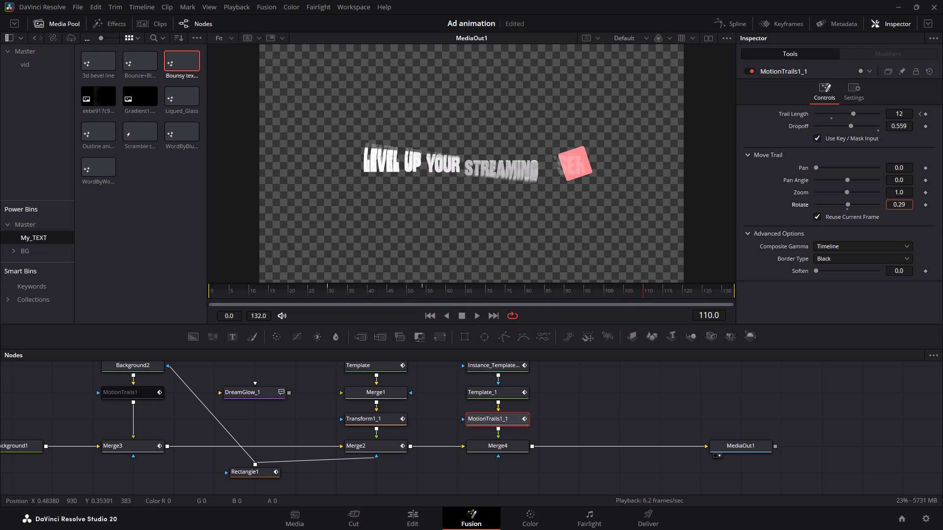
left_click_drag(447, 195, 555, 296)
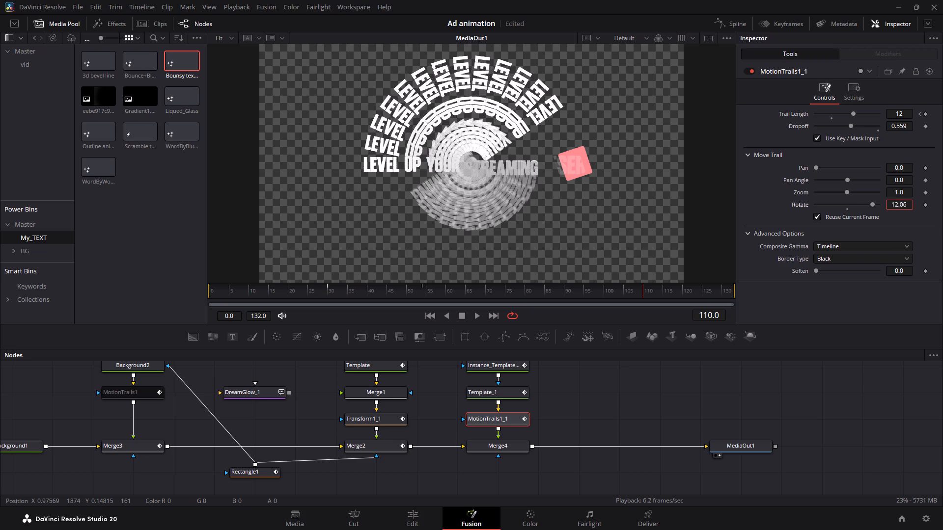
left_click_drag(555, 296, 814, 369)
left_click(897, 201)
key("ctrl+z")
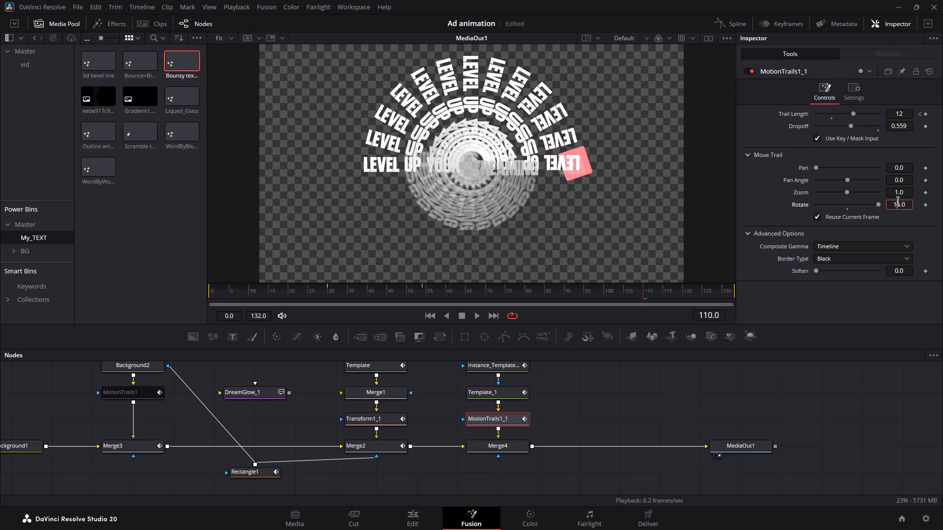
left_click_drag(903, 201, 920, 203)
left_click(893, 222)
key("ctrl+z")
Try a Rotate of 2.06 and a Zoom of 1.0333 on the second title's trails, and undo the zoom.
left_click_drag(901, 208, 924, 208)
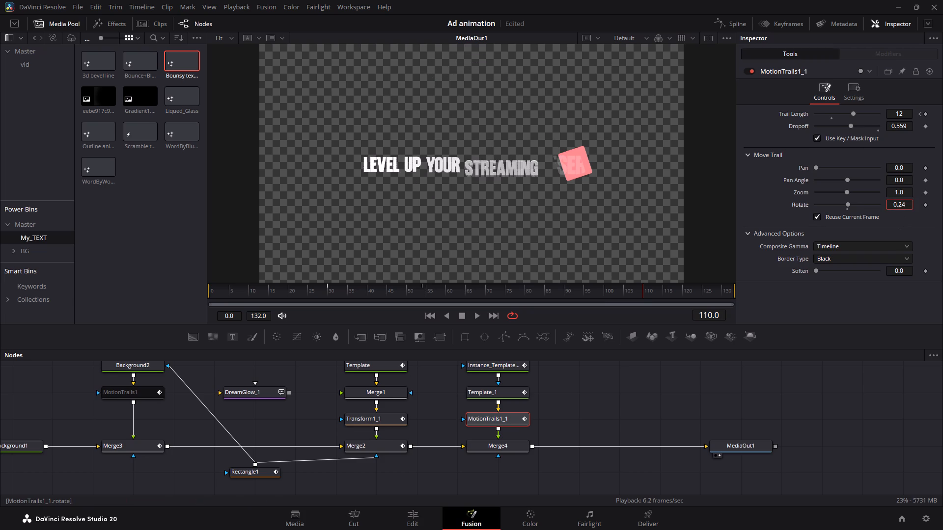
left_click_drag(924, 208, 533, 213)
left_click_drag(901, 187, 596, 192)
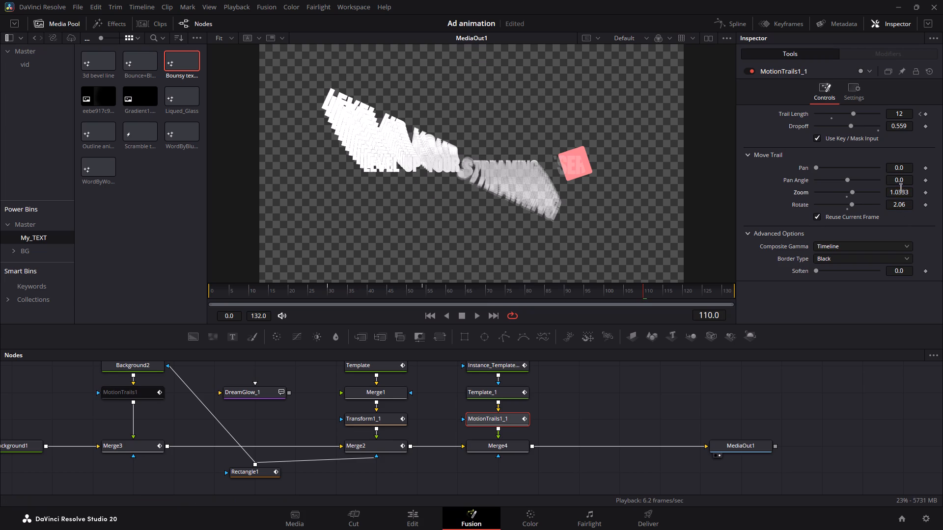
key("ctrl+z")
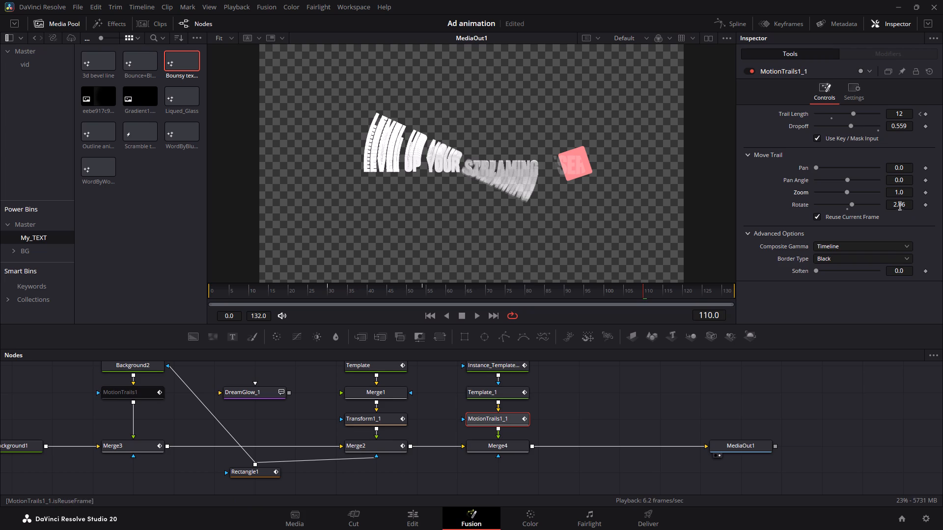
Set the second title's trail Rotate to 0.324 and Zoom to 0.9873.
left_click_drag(901, 203, 875, 183)
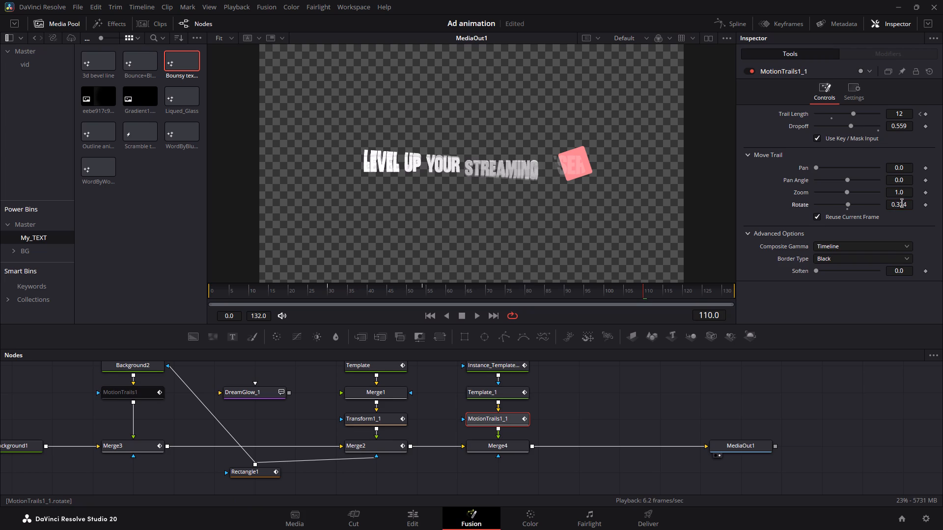
left_click_drag(900, 194, 837, 188)
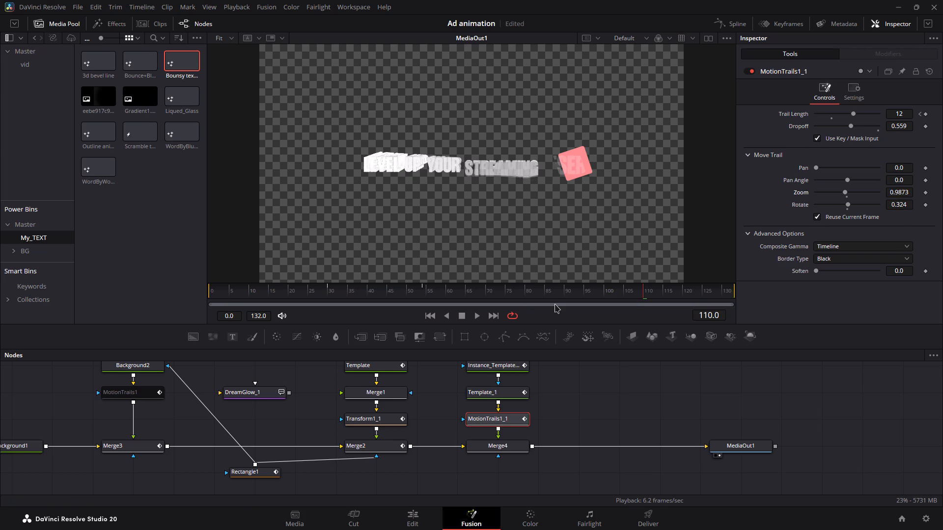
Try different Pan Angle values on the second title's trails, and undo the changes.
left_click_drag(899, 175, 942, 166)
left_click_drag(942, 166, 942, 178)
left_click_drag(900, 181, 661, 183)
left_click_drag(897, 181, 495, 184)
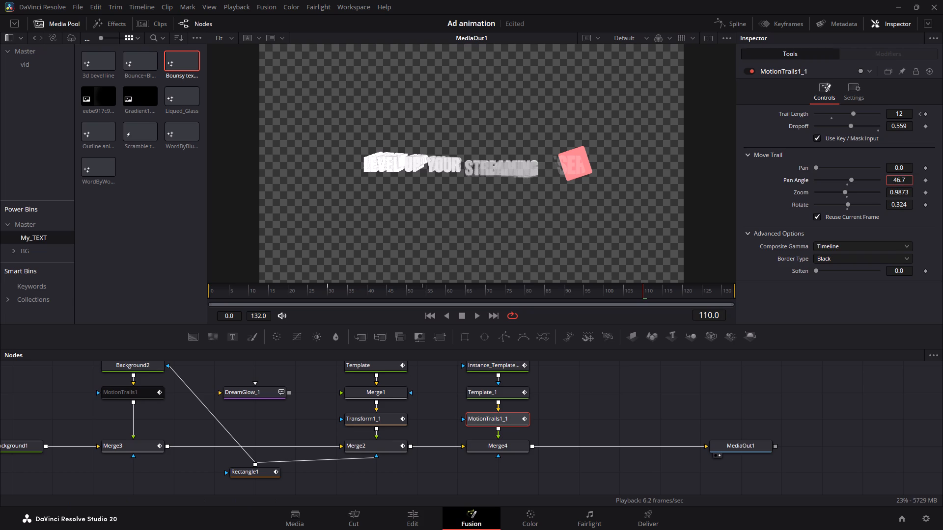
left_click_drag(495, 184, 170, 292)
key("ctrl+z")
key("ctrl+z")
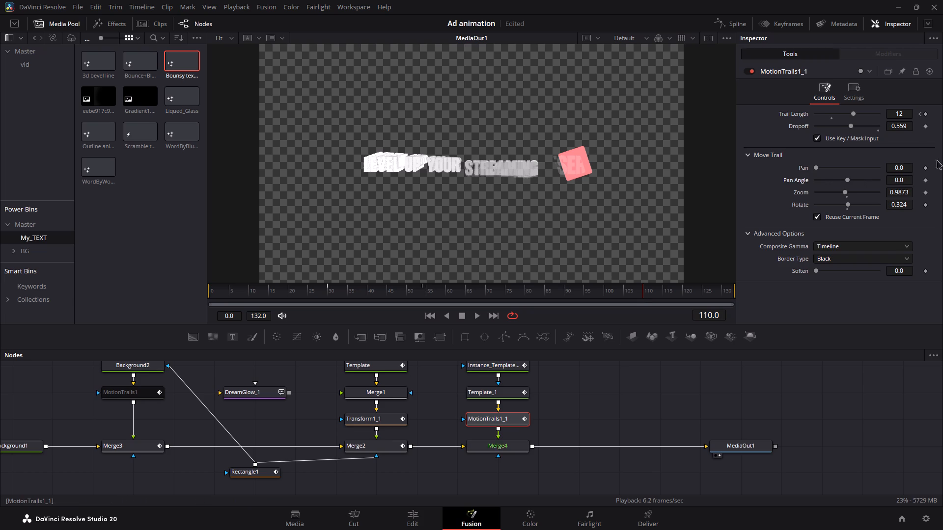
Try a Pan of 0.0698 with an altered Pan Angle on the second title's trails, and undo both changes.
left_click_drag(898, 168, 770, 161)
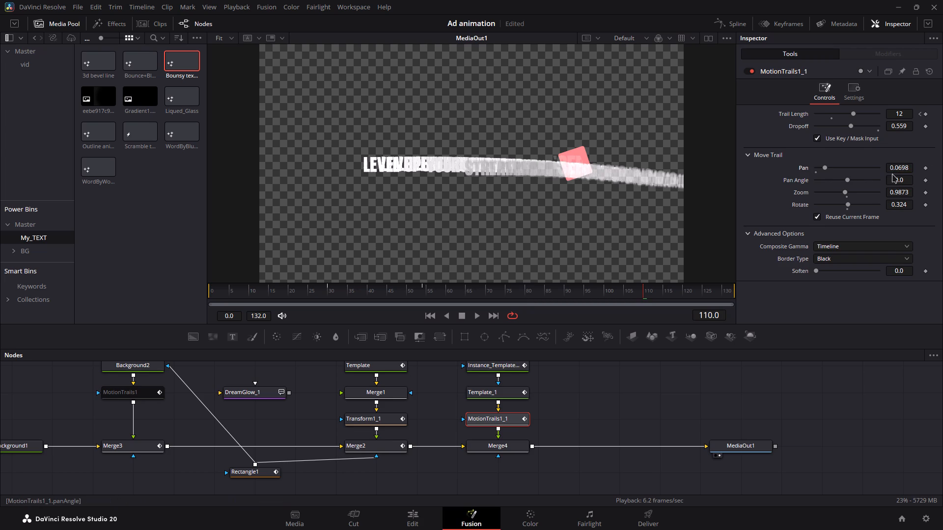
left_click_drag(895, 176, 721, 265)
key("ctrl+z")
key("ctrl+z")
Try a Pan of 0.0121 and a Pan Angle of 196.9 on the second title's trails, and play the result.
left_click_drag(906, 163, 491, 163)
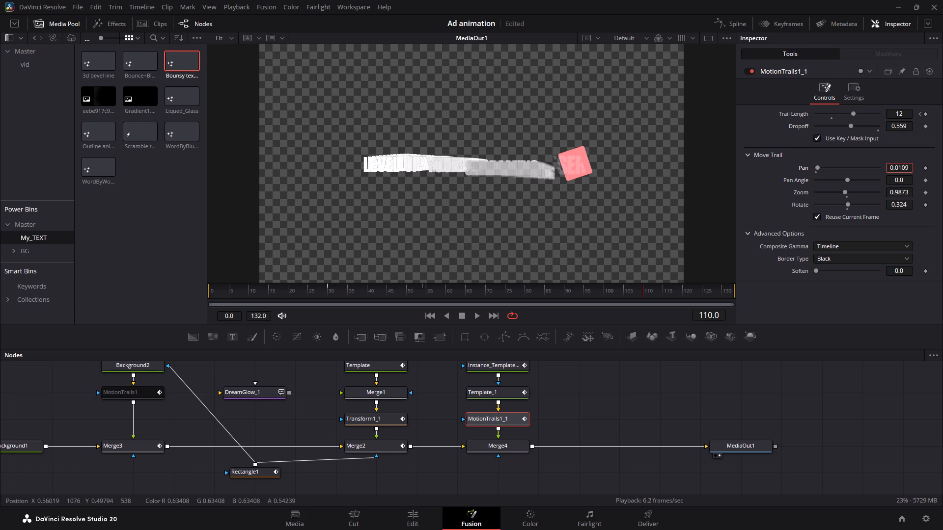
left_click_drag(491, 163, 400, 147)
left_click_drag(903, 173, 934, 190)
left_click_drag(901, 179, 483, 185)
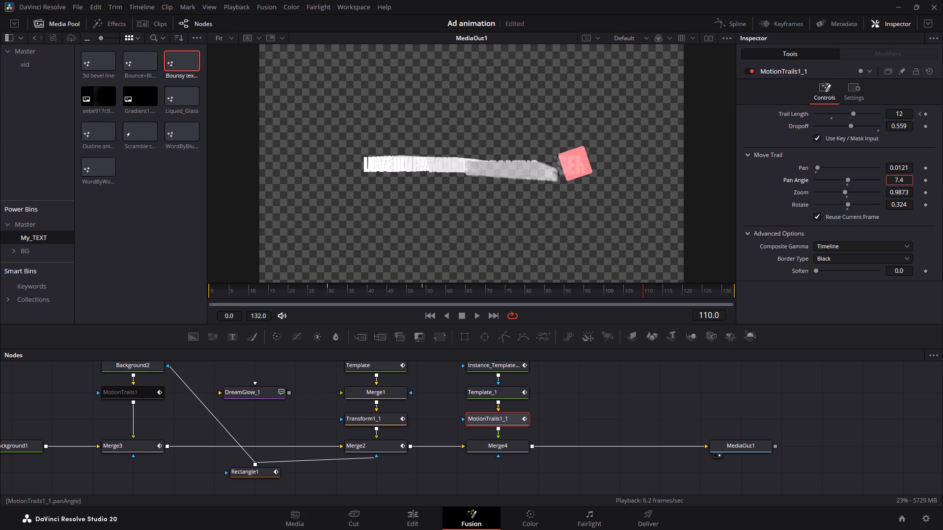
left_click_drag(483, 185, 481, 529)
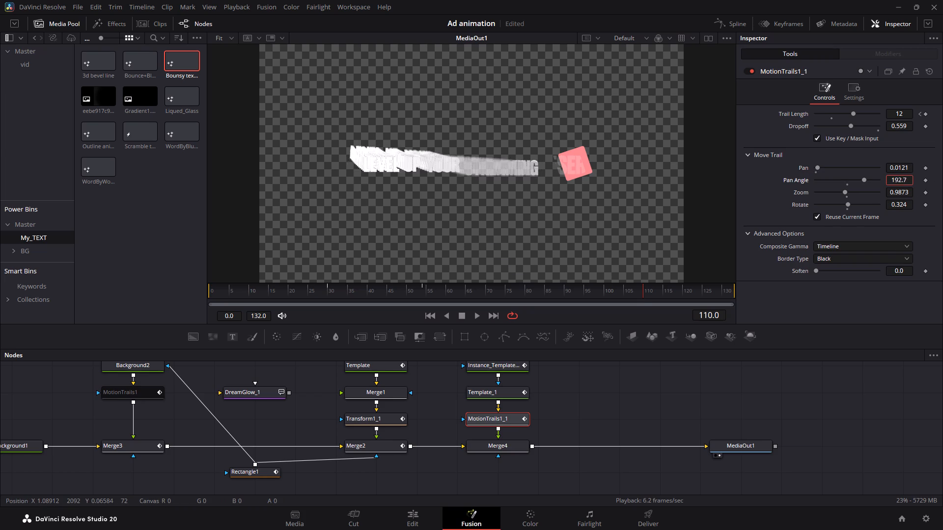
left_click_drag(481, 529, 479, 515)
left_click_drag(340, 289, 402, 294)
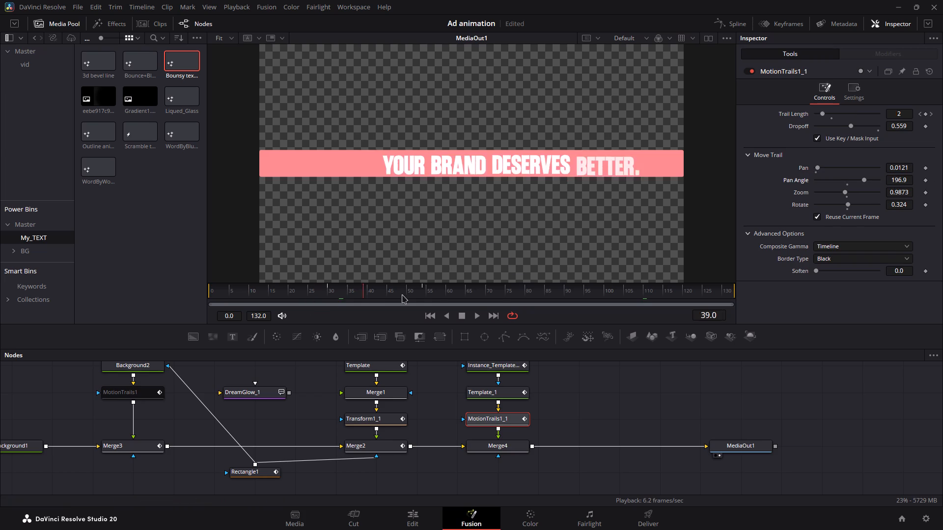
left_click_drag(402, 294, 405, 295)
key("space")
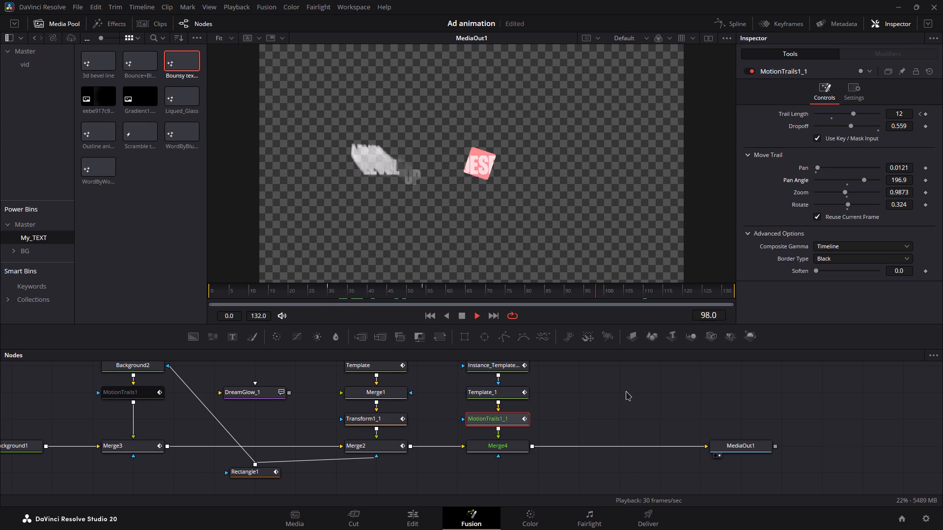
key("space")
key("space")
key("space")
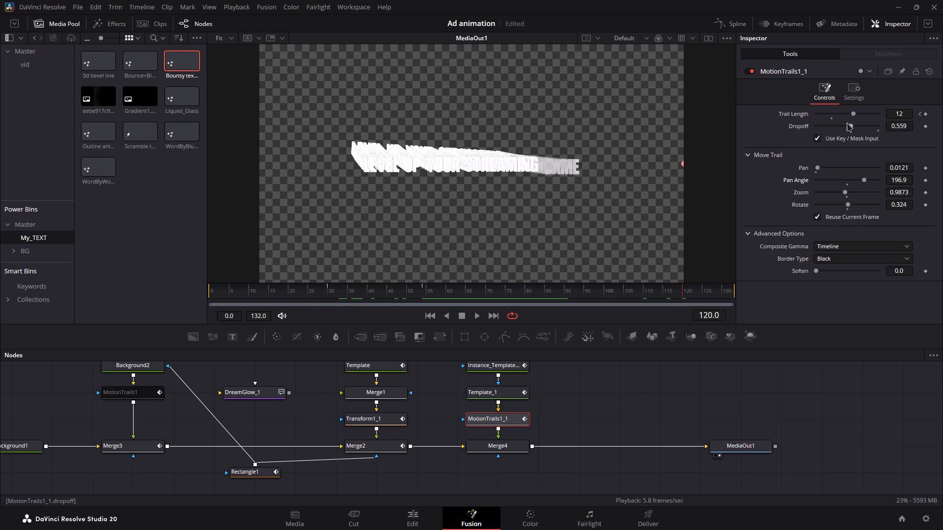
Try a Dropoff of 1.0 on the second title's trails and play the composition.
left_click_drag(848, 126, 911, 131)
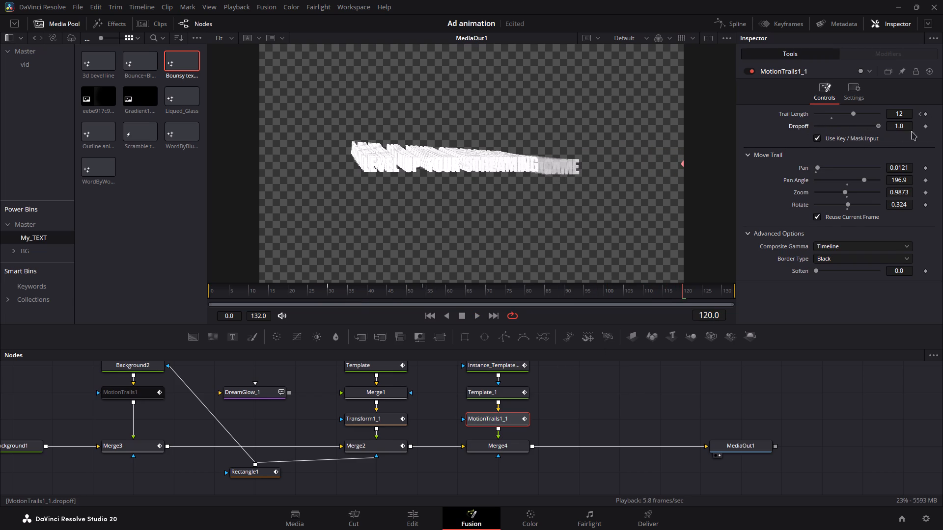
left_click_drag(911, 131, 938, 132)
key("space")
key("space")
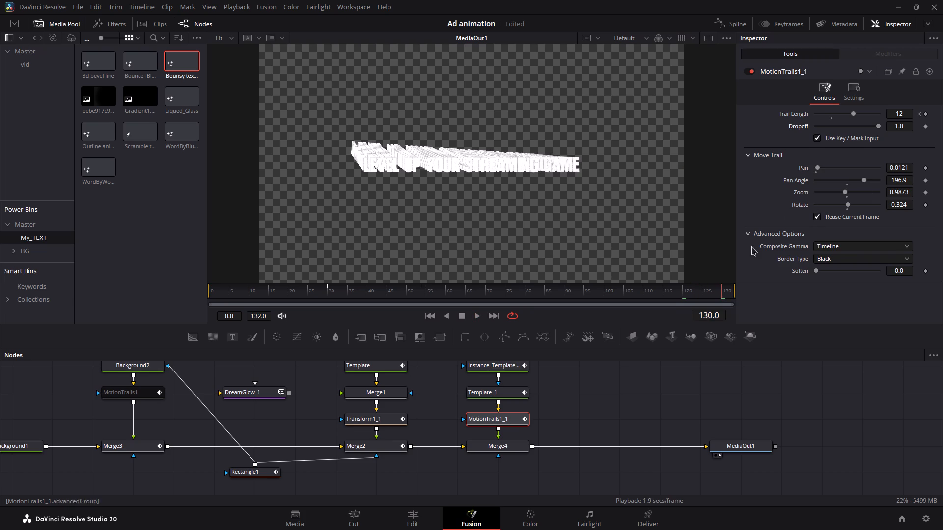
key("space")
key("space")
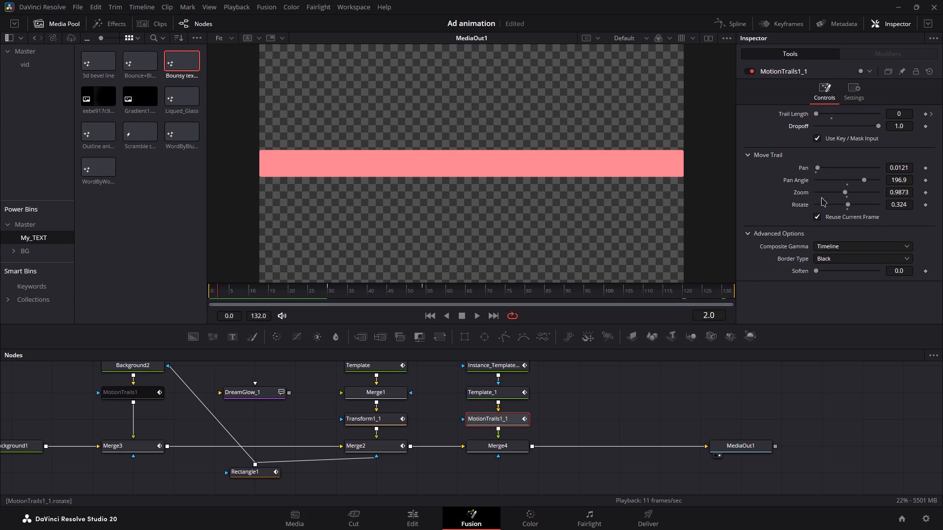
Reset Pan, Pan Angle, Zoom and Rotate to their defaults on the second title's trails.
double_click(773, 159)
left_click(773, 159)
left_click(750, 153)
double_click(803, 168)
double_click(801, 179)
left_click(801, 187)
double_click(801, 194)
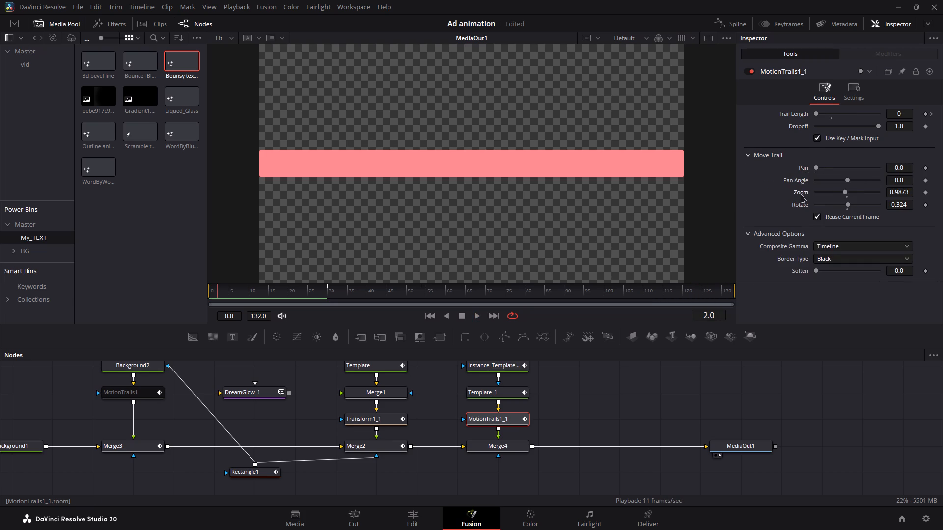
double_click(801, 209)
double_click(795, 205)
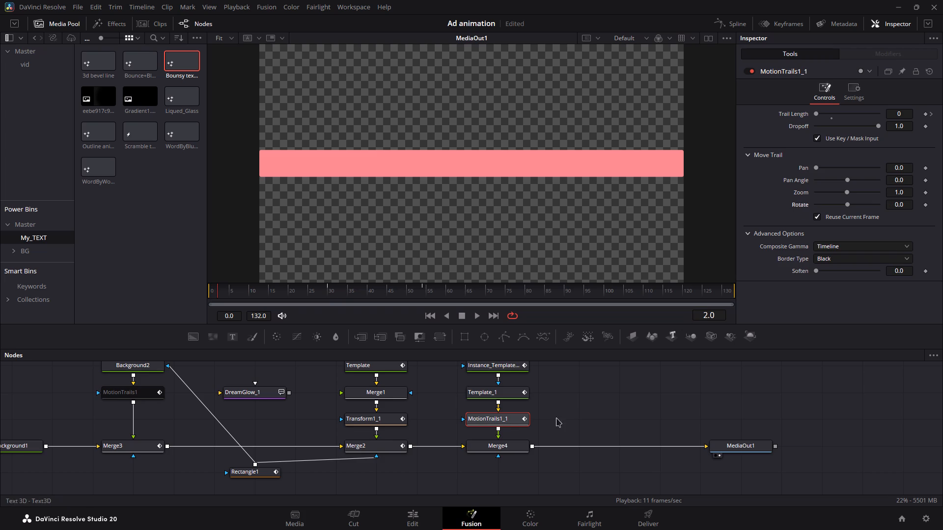
Remove the motion trails node from the second title's chain and play the composition.
left_click(506, 421)
key("alt+d")
left_click(504, 305)
left_click(523, 300)
key("space")
left_click(540, 289)
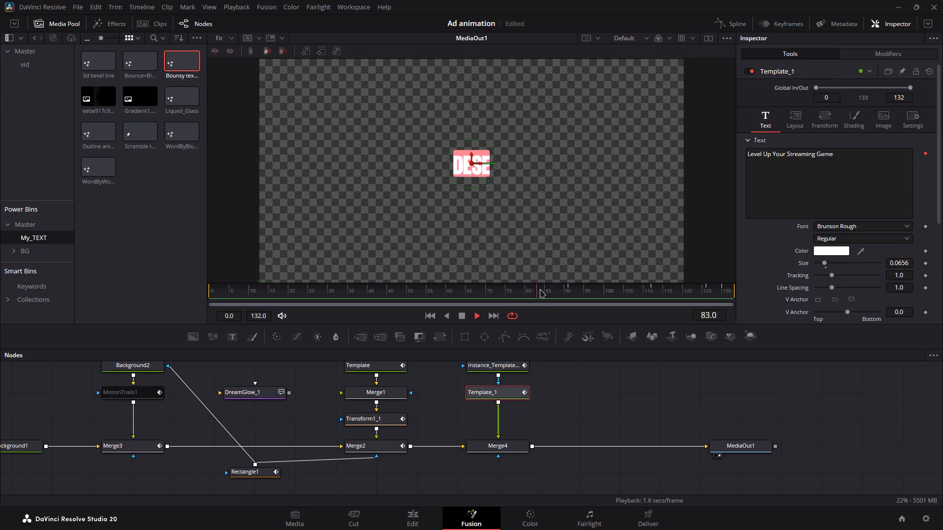
key("space")
Play the Fusion composition over the reference video in the edit timeline to review both titles.
left_click(407, 522)
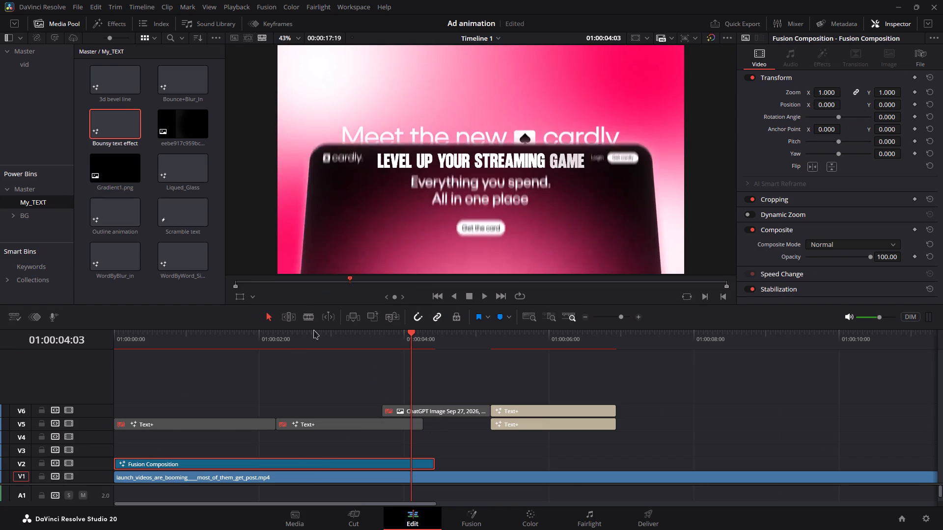
left_click_drag(302, 337, 62, 352)
key("space")
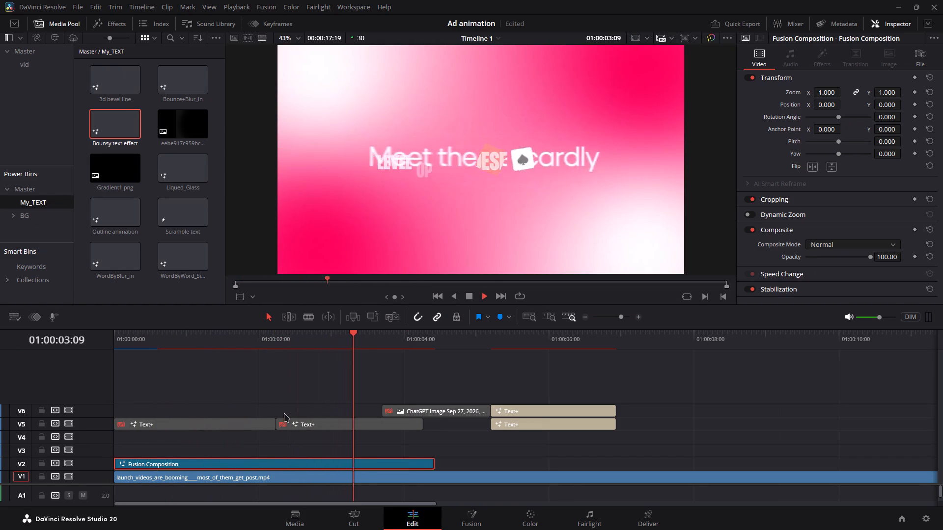
key("space")
left_click(368, 344)
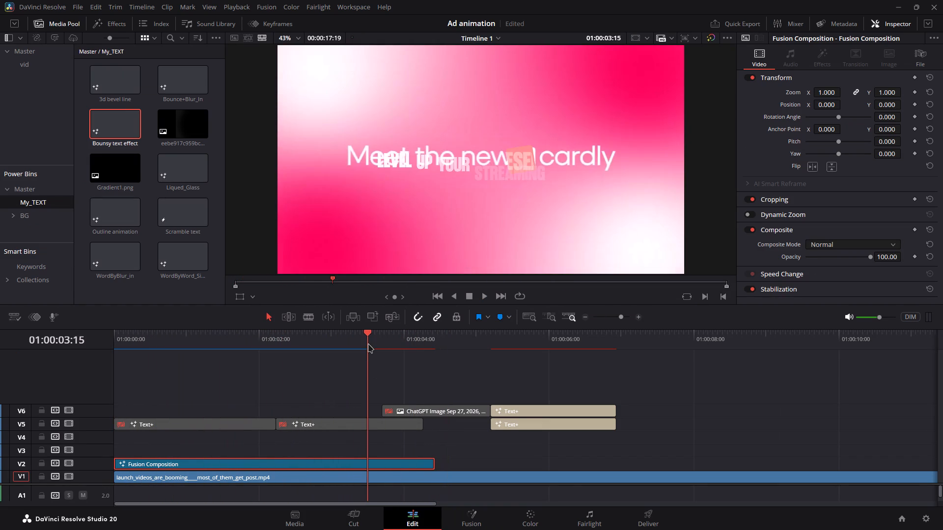
key("space")
key("space")
Reopen the Fusion composition, set the second title's text Size to 0.0903, and play it to check.
left_click(380, 461)
key("f")
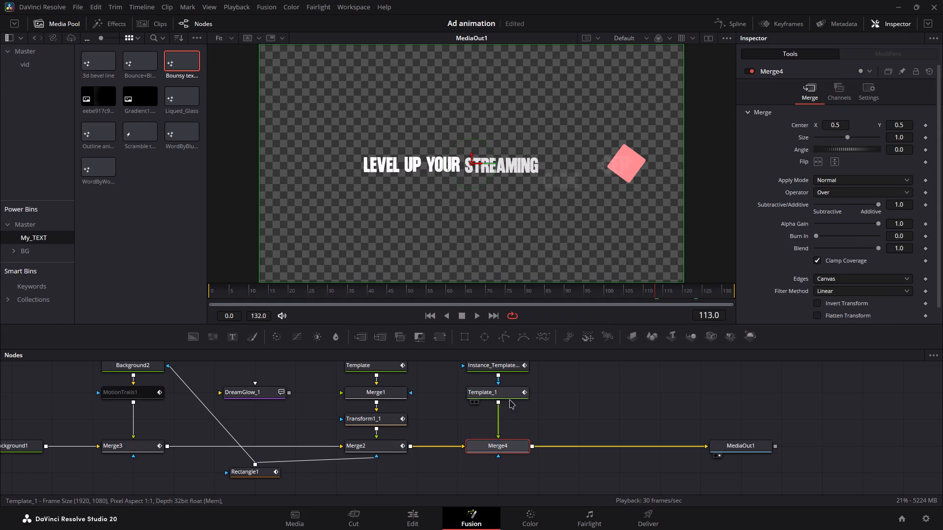
left_click(509, 390)
left_click_drag(905, 260, 642, 258)
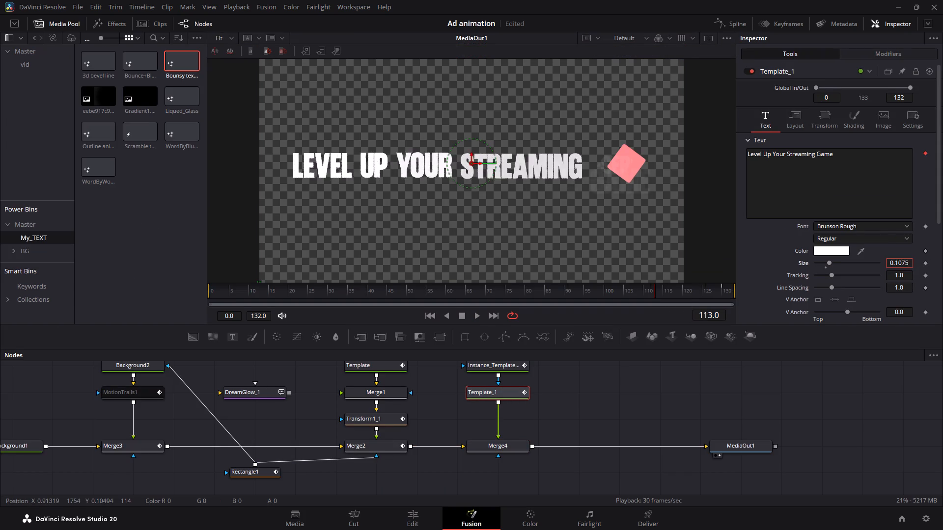
left_click_drag(642, 258, 558, 252)
key("space")
key("space")
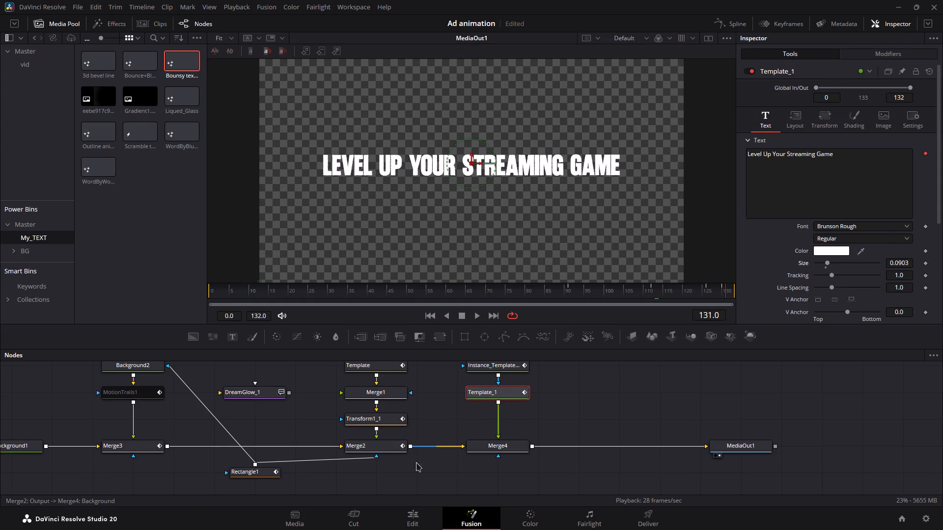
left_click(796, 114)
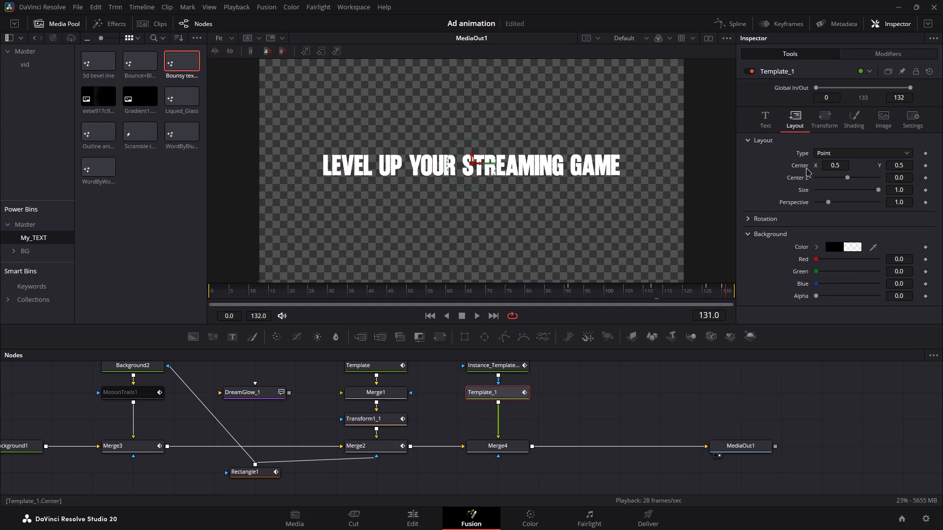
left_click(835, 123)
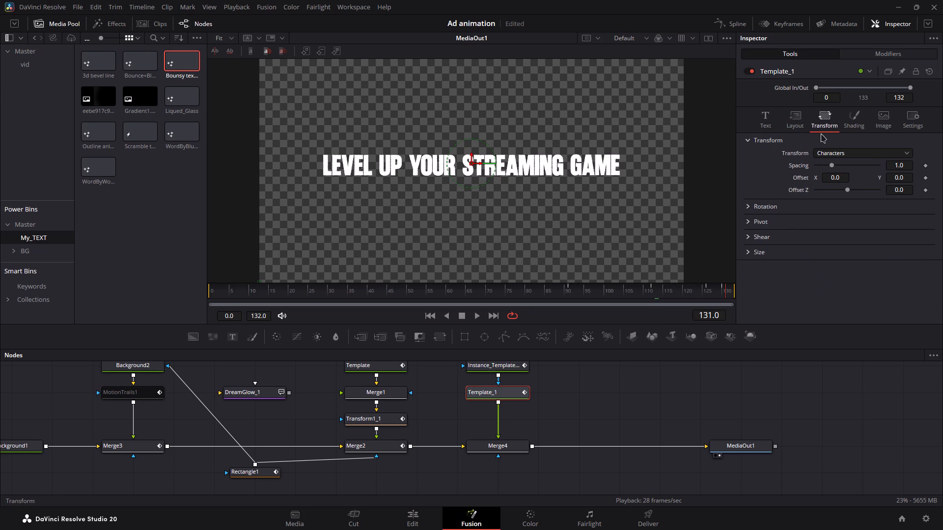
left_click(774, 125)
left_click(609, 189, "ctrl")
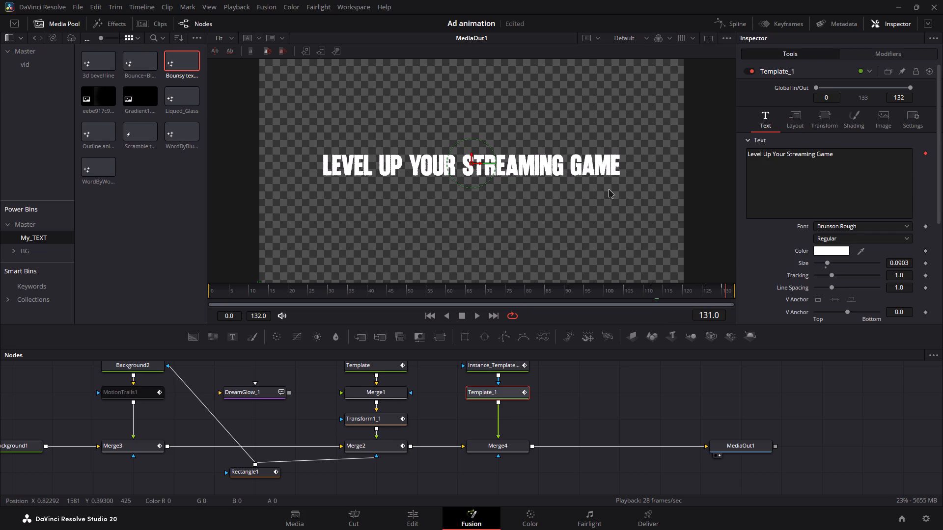
Check the second title's centering against the viewer guides, hide the guides again, and save the project.
key("ctrl+g")
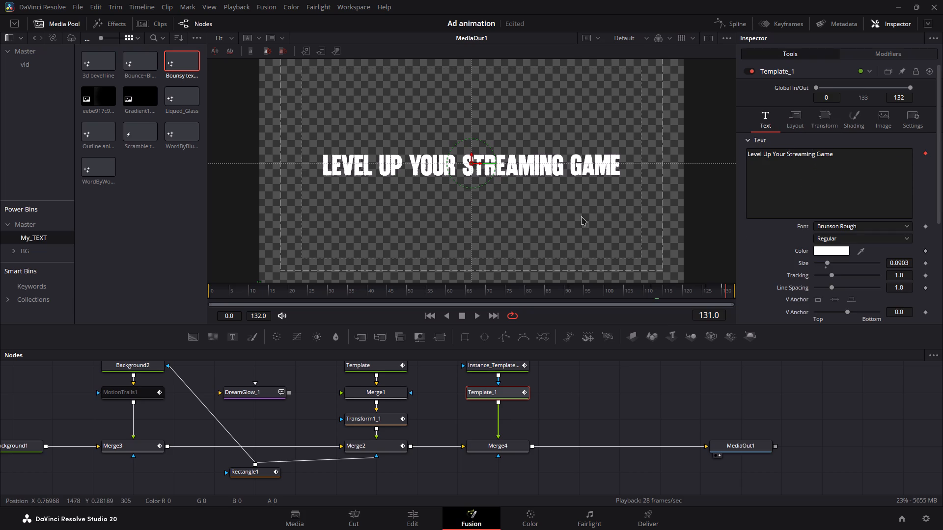
left_click(606, 383)
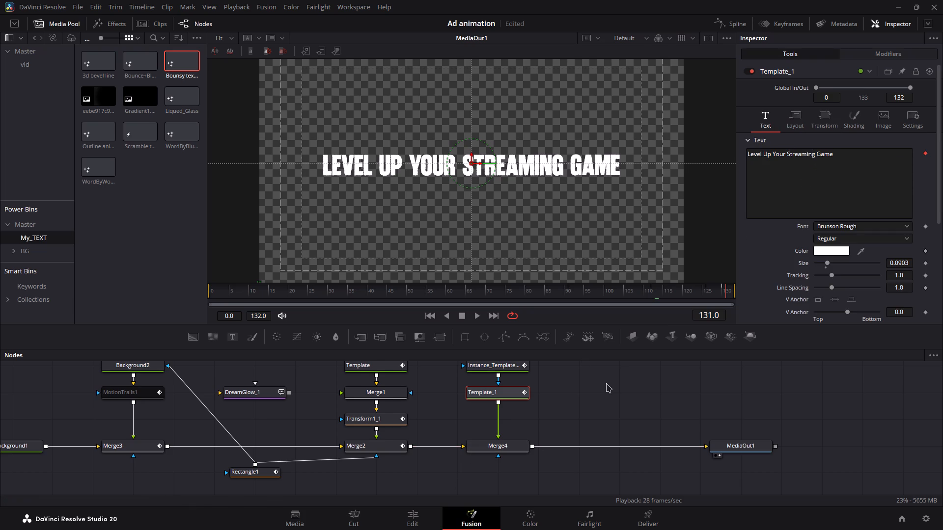
scroll(624, 412, "up", 1)
left_click(618, 424)
key("ctrl+s")
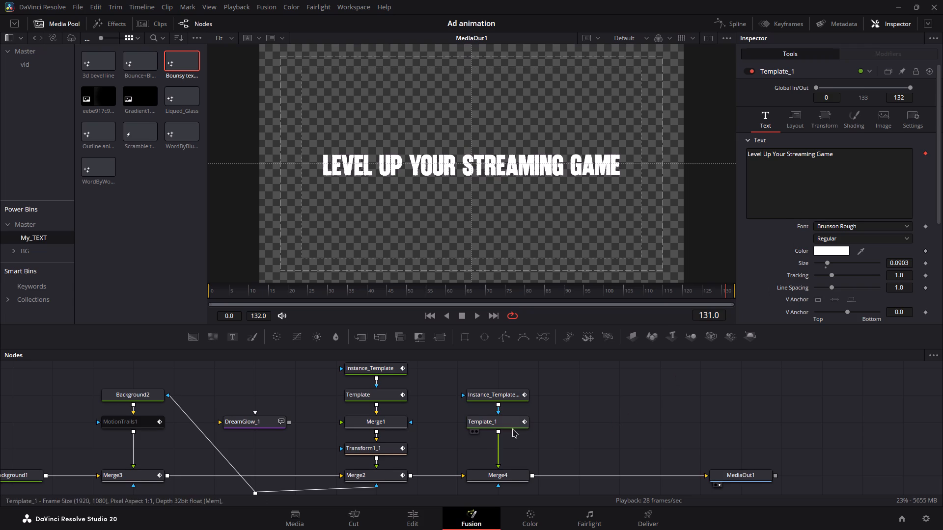
left_click(502, 201, "ctrl")
key("ctrl+g")
key("ctrl+s")
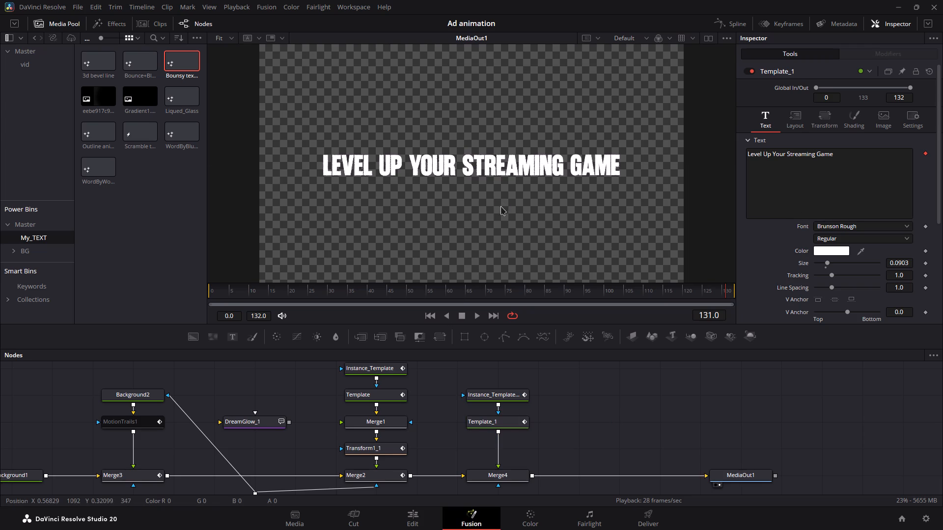
left_click(846, 162)
left_click(795, 205)
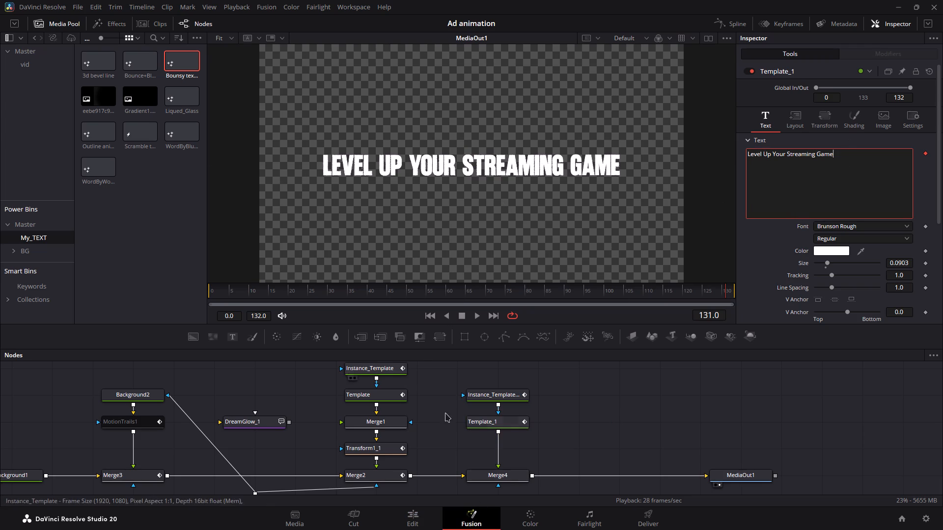
Add a Drop Shadow node after the second title's Template_1 text node.
left_click(507, 423)
key("space")
type("drop")
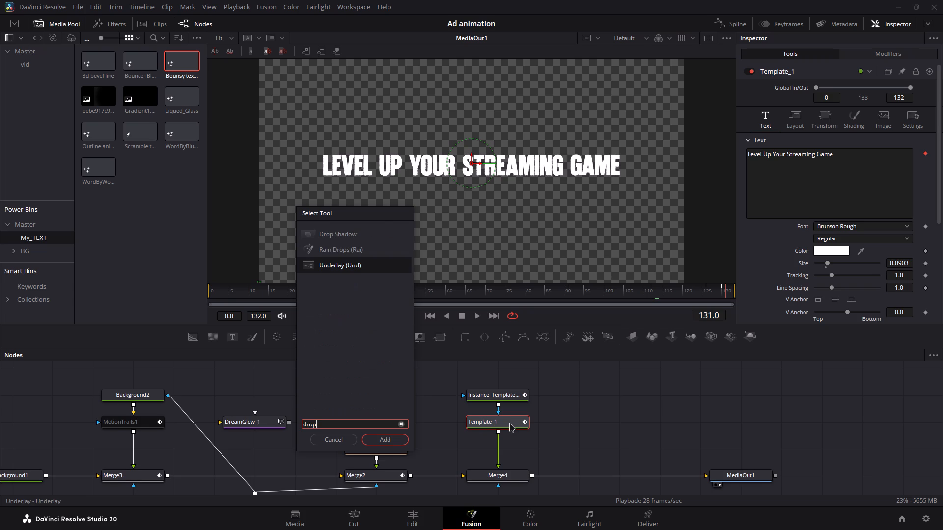
key("Up")
key("Up")
key("Return")
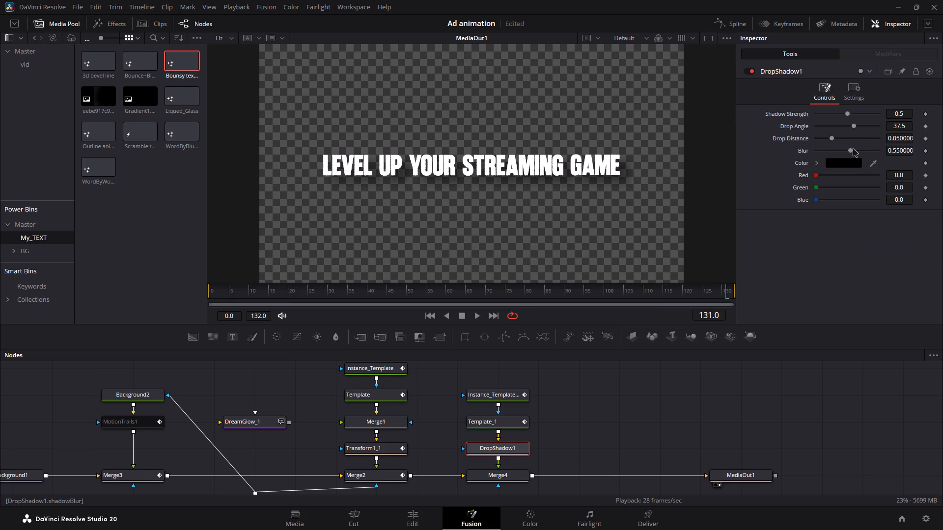
Set the second title's shadow to Blur 0.0, Shadow Strength 1.0 and Drop Distance 0.0181.
left_click_drag(847, 148, 728, 155)
left_click_drag(847, 111, 942, 112)
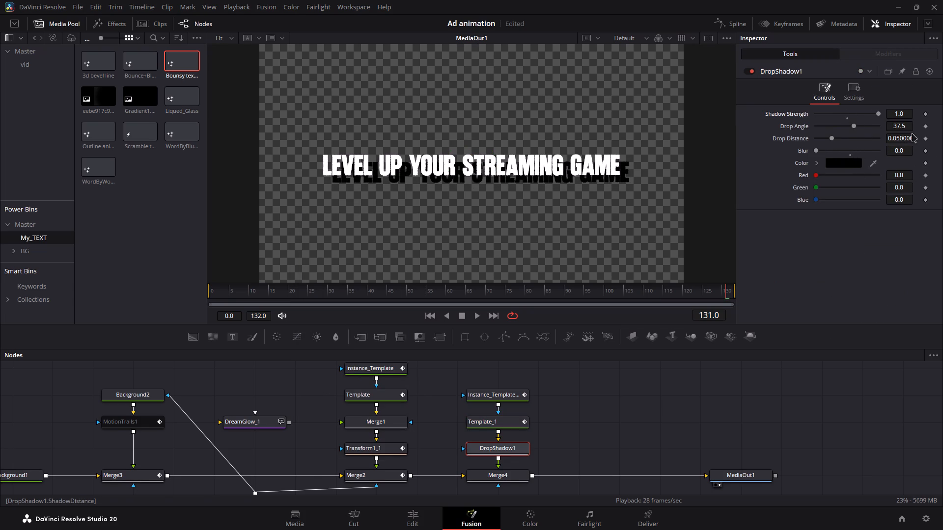
left_click_drag(903, 136, 731, 111)
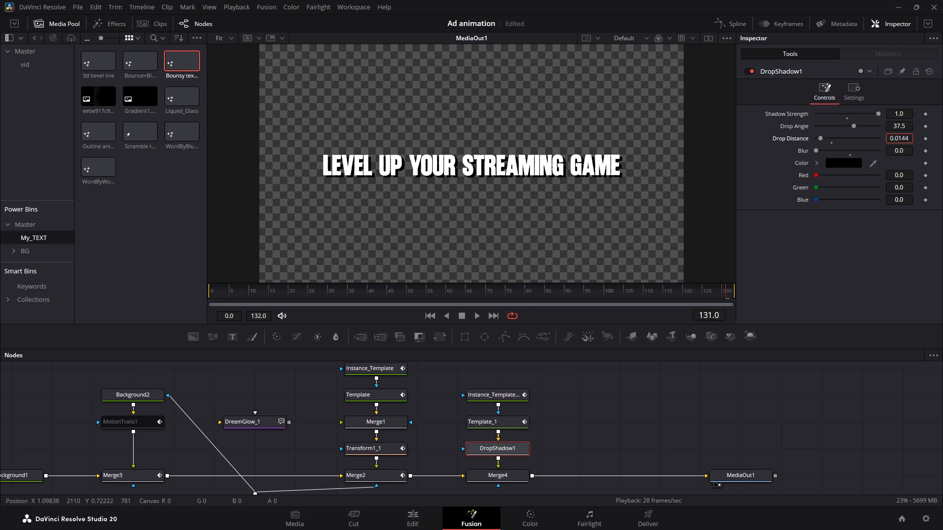
left_click_drag(731, 111, 746, 117)
Remove Merge1 from the first title's chain and insert a copy of the second title's drop shadow after its Template node.
left_click(505, 449)
key("ctrl+c")
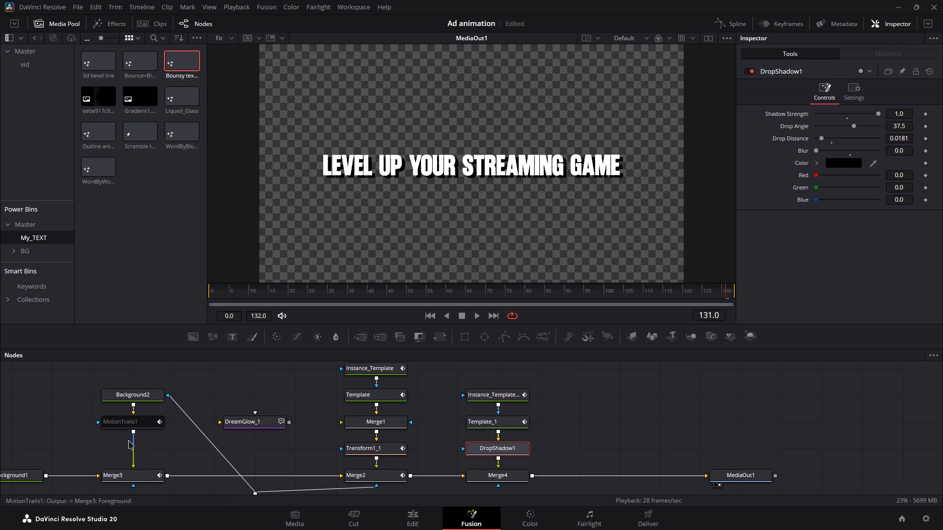
left_click(388, 428)
key("alt+d")
left_click(390, 398)
key("ctrl+v")
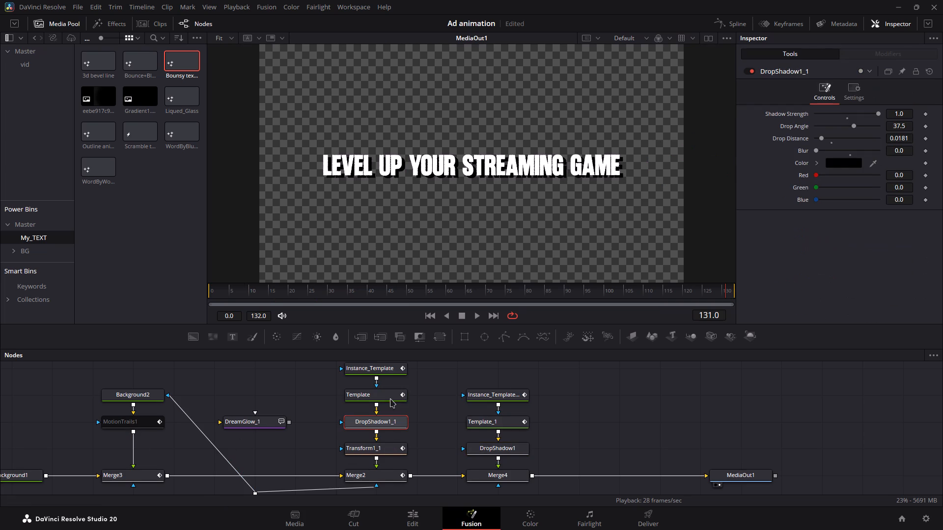
Play the composition from the start to review the first title with its drop shadow.
left_click_drag(320, 290, 186, 293)
key("space")
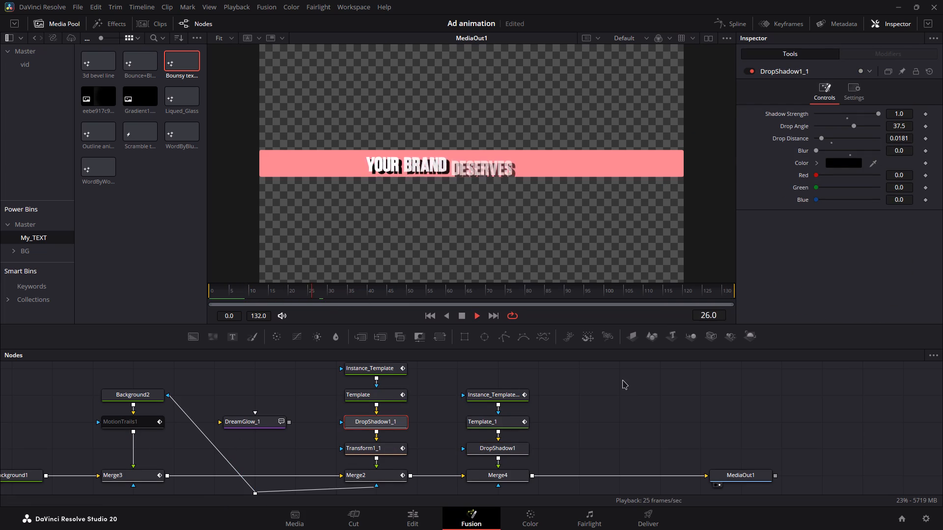
key("space")
key("space")
key("space")
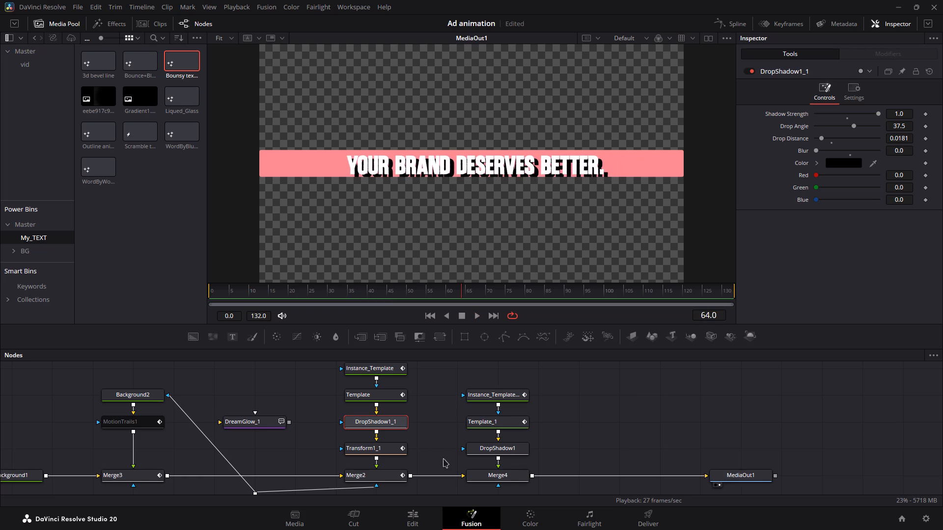
Set the first title's drop shadow to a Drop Distance of 0.0098 and play through to inspect both titles' shadows.
left_click_drag(899, 133, 889, 133)
left_click_drag(889, 133, 862, 132)
left_click_drag(896, 136, 850, 132)
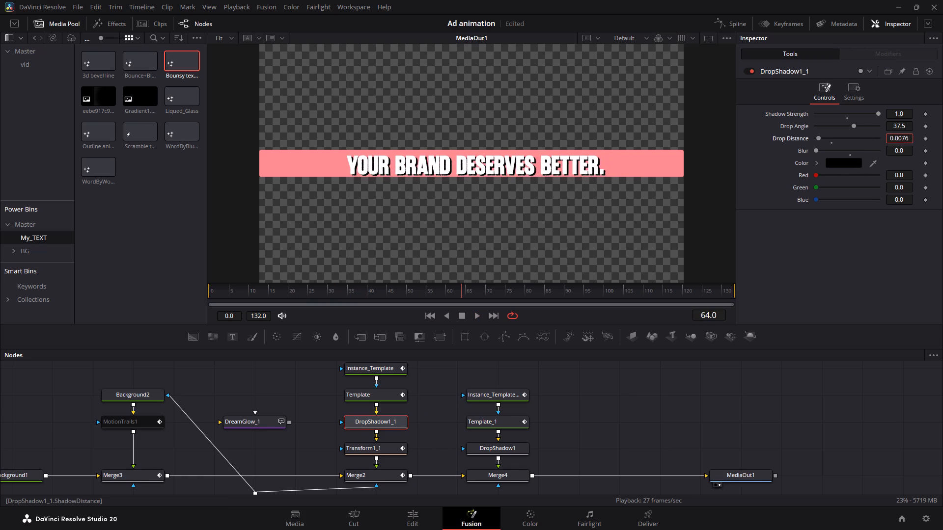
left_click_drag(850, 132, 855, 132)
key("space")
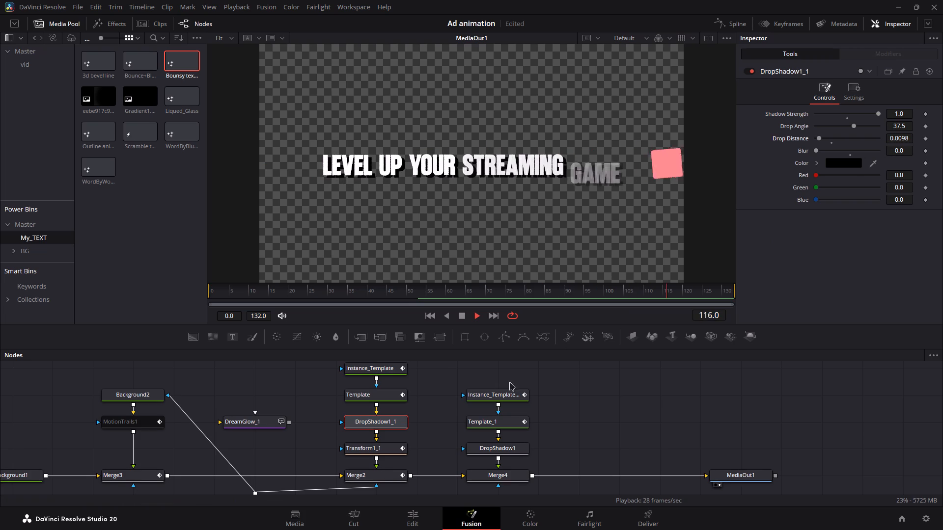
key("space")
key("space")
key("space")
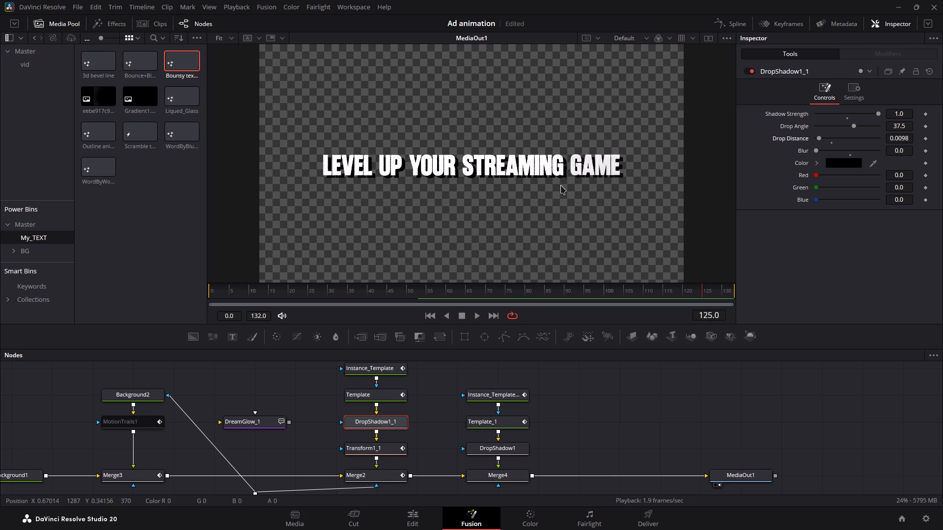
scroll(563, 178, "up", 5, "ctrl")
scroll(542, 218, "down", 1, "ctrl")
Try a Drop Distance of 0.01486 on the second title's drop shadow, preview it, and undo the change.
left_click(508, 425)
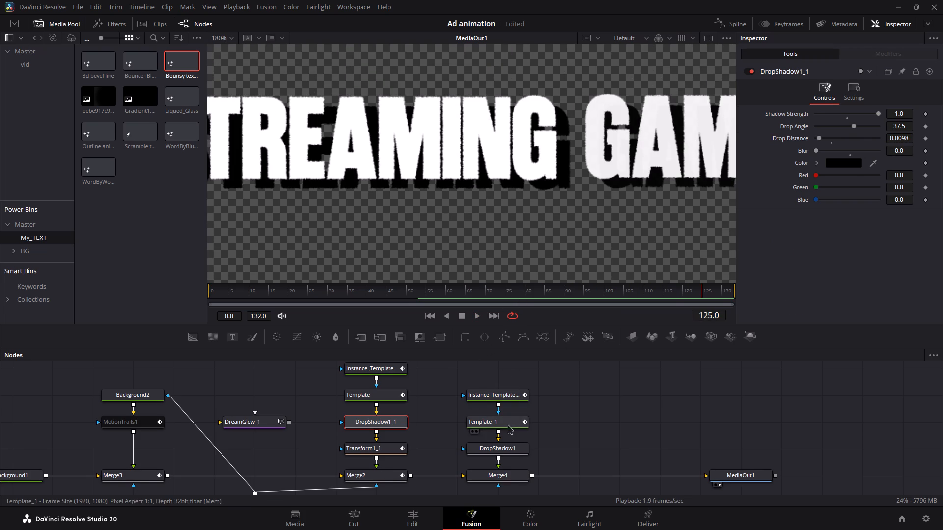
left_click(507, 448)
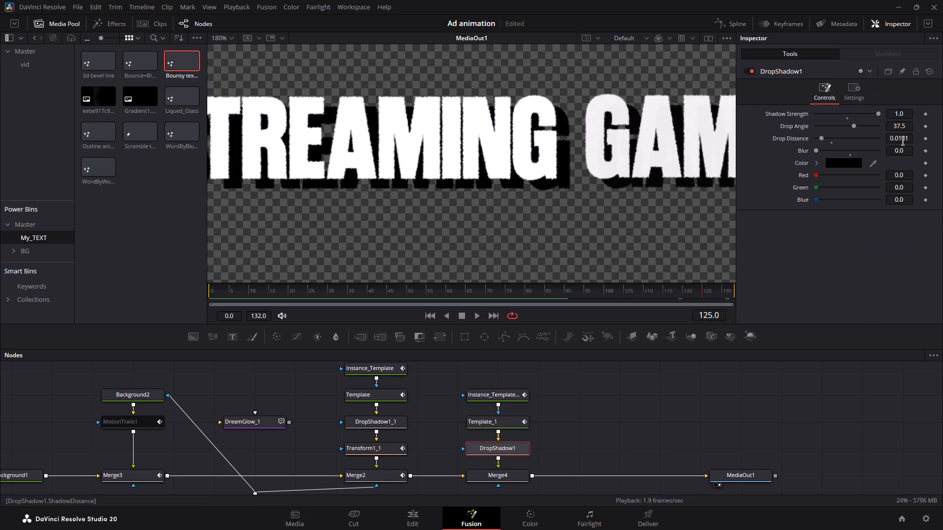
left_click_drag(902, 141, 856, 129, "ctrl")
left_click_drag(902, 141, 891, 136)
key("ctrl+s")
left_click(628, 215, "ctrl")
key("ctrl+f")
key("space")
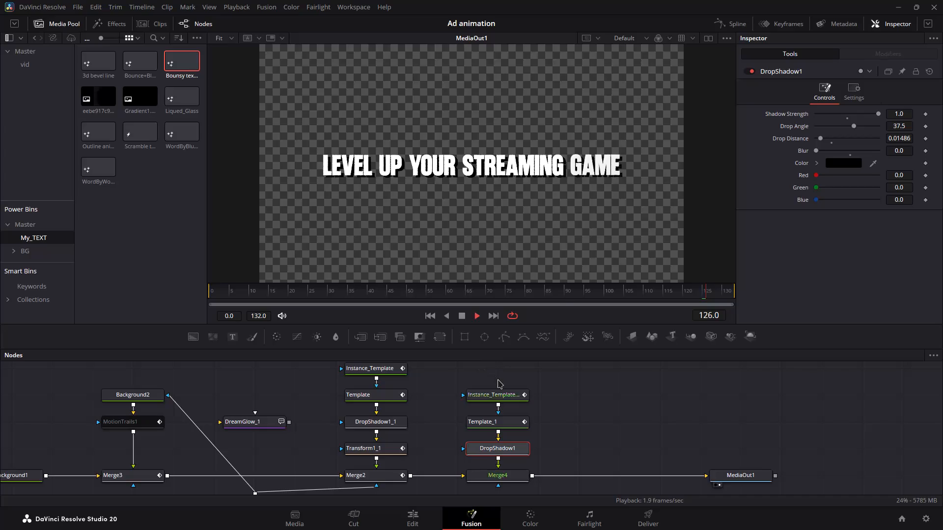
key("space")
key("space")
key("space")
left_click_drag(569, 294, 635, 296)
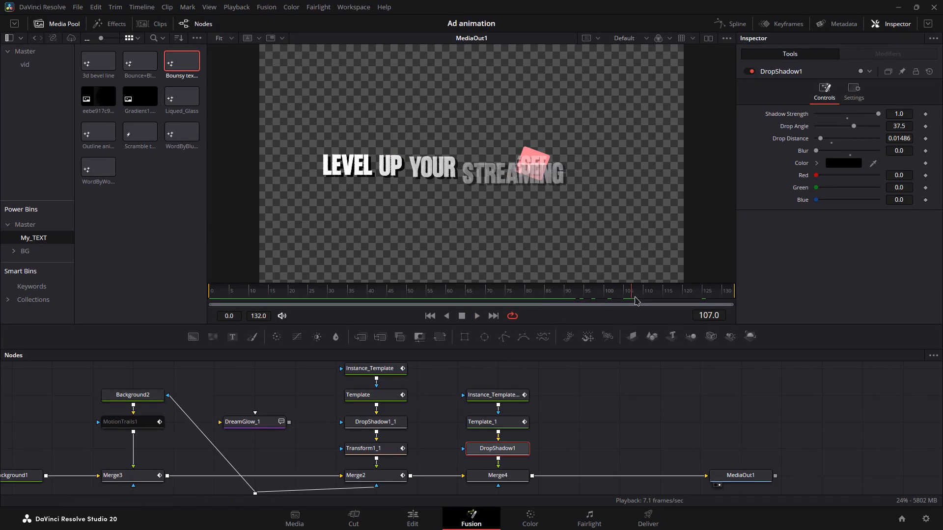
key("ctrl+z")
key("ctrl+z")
Save the project and play the Fusion composition over the reference video on the Edit page.
left_click(606, 401)
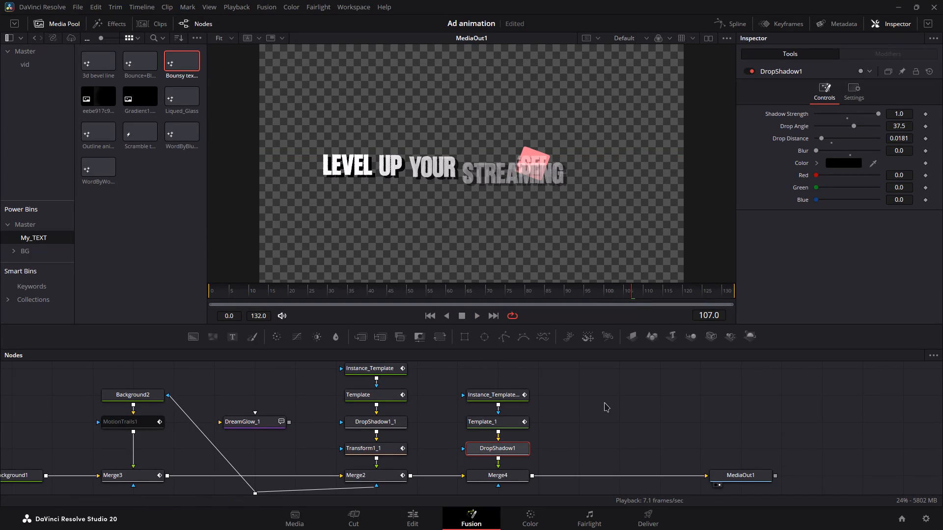
key("ctrl+s")
left_click(406, 523)
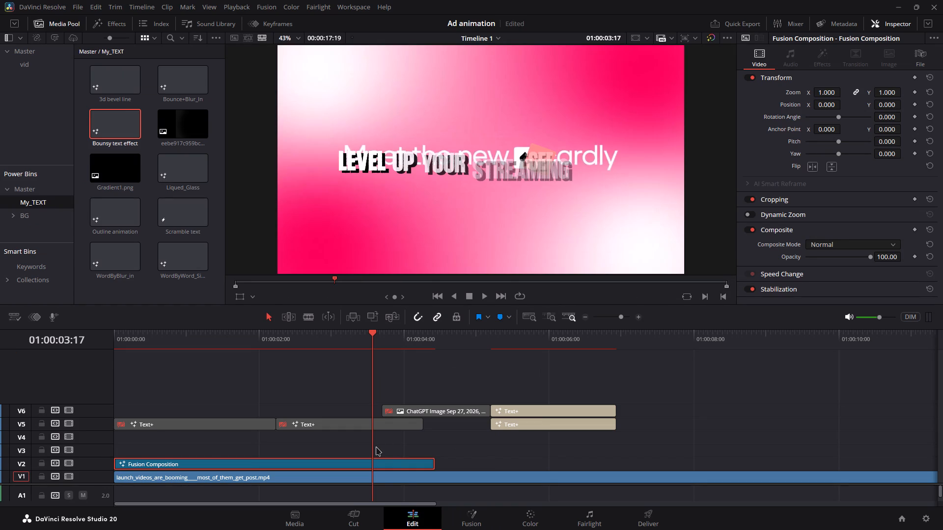
key("space")
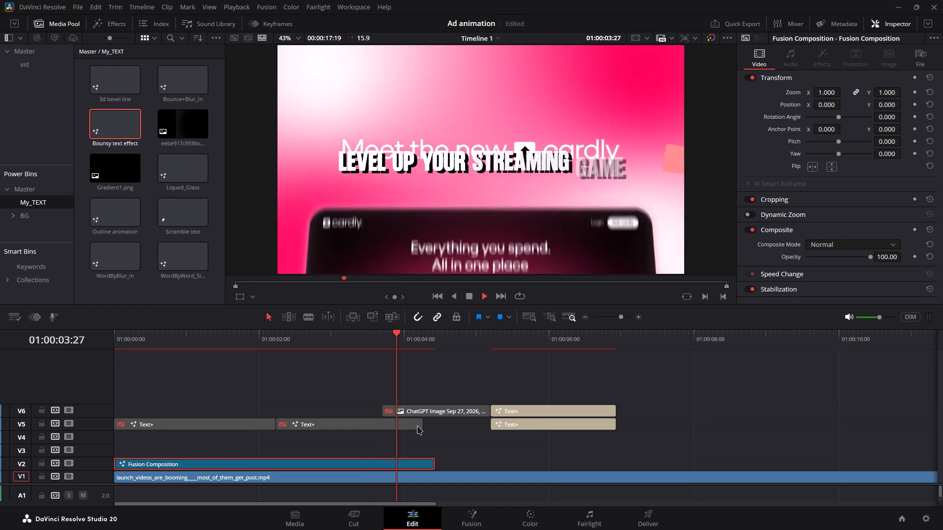
key("space")
Reopen the timeline's Fusion Composition clip on the Fusion page and select its Background1 node.
left_click(355, 463)
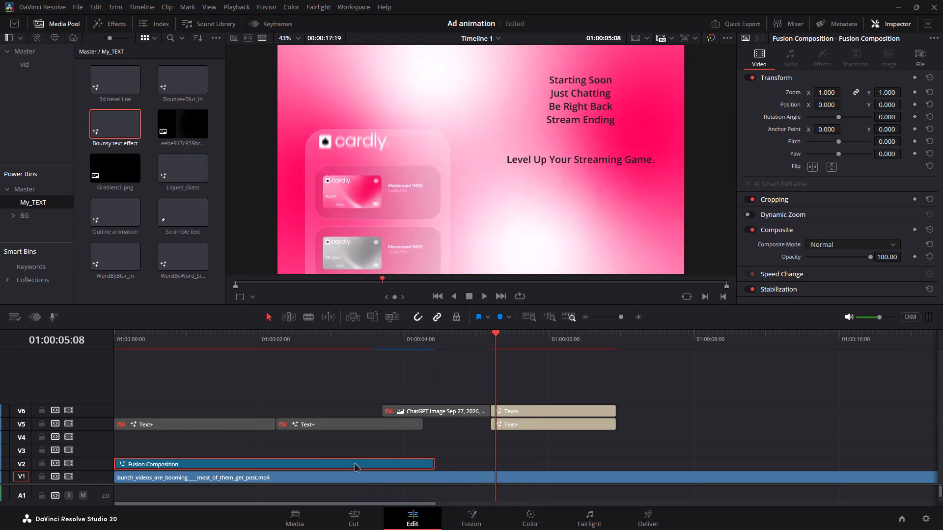
key("f")
left_click_drag(237, 427, 459, 425, "ctrl+shift")
left_click(247, 473)
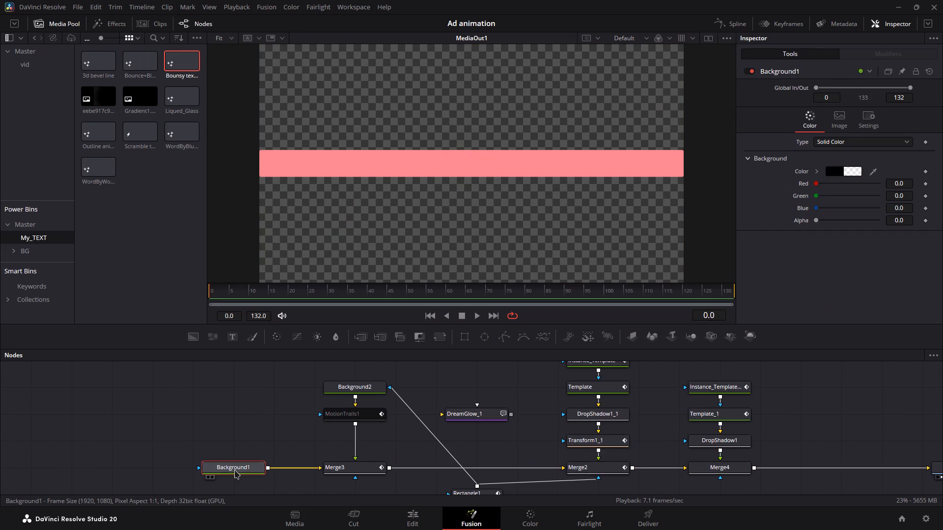
left_click_drag(285, 290, 157, 295)
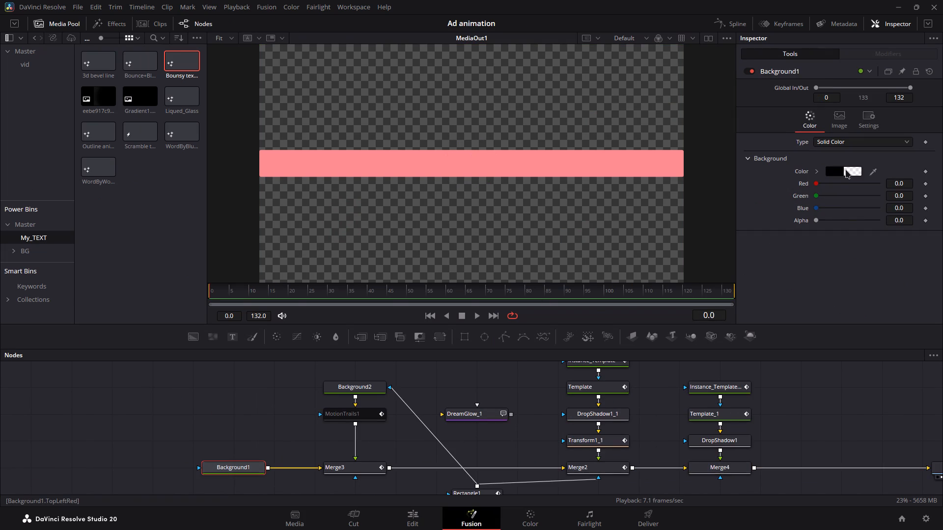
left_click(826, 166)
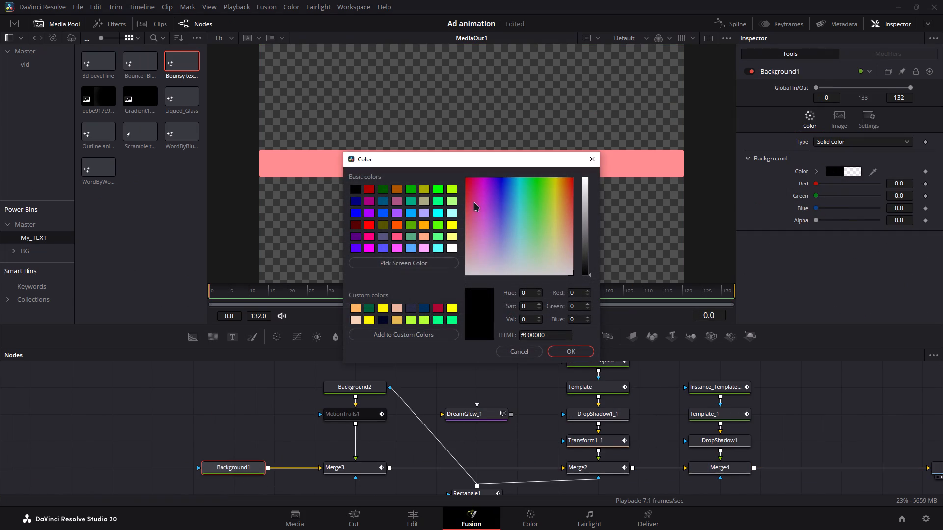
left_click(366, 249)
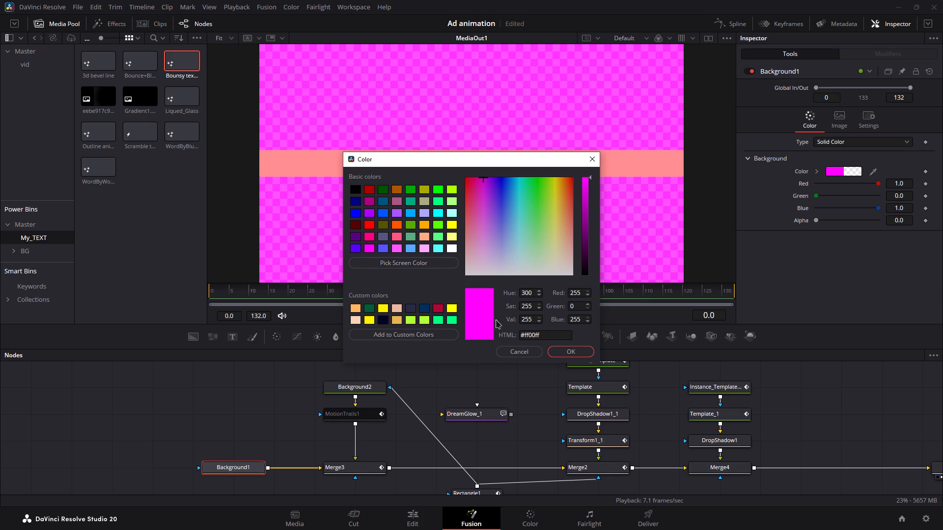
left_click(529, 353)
Make Background1 fully opaque by setting its Alpha to 1.0.
left_click_drag(816, 219, 942, 205)
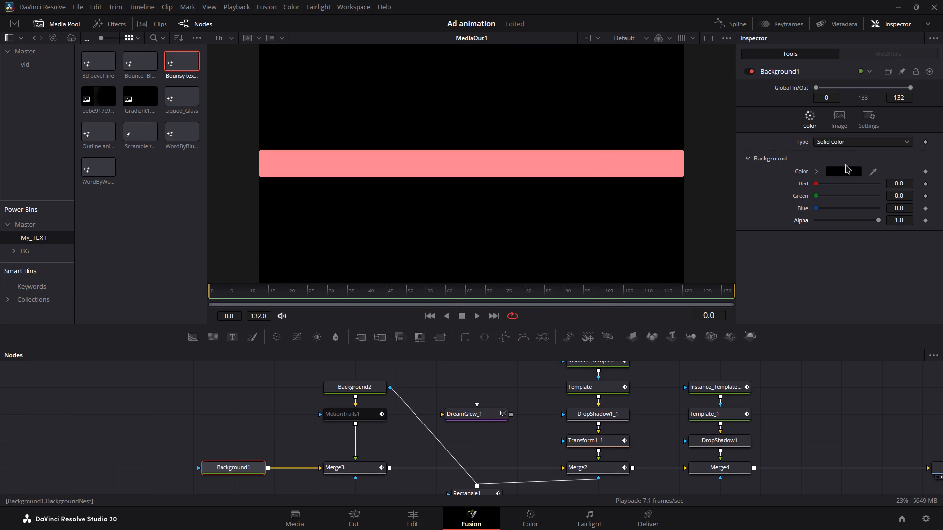
Try pink, teal, crimson, navy and green colours on Background1, and settle on white, #ffffff.
left_click(845, 170)
left_click_drag(516, 258, 479, 199)
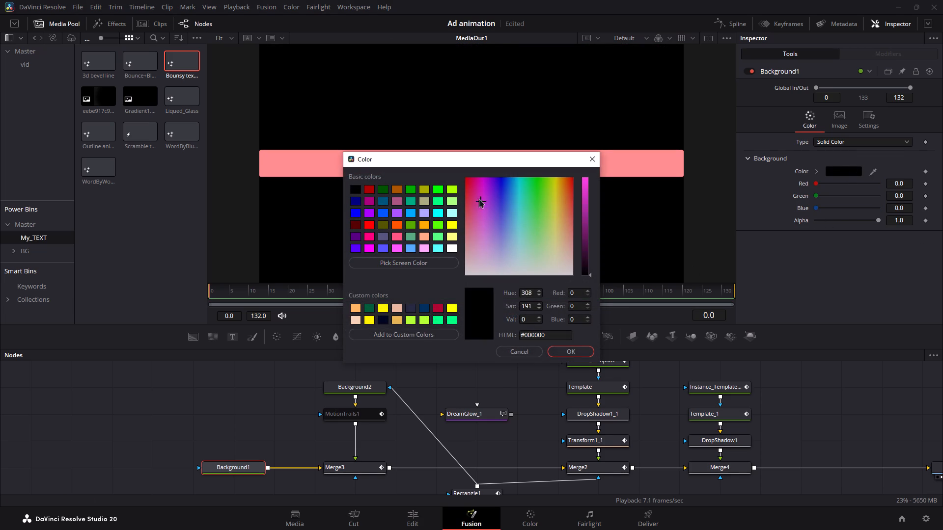
left_click_drag(479, 199, 487, 207)
left_click_drag(586, 193, 592, 133)
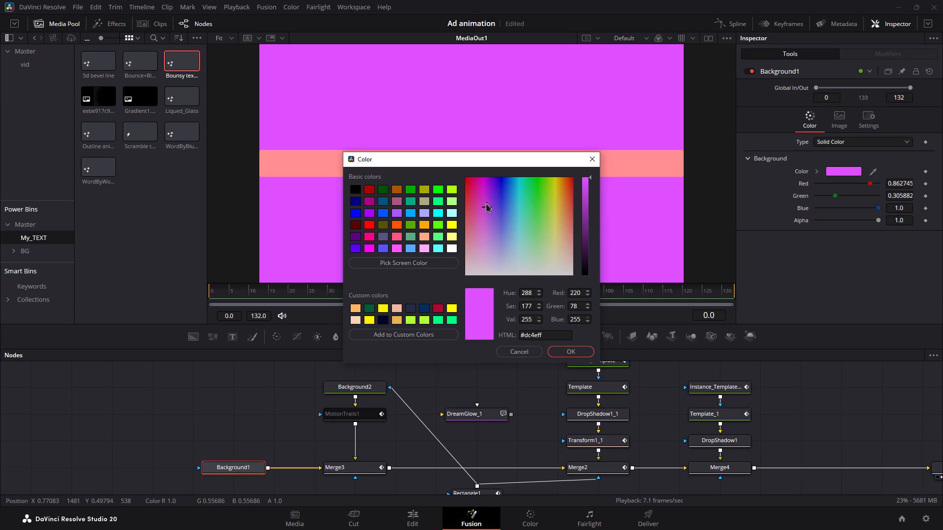
left_click_drag(486, 203, 479, 202)
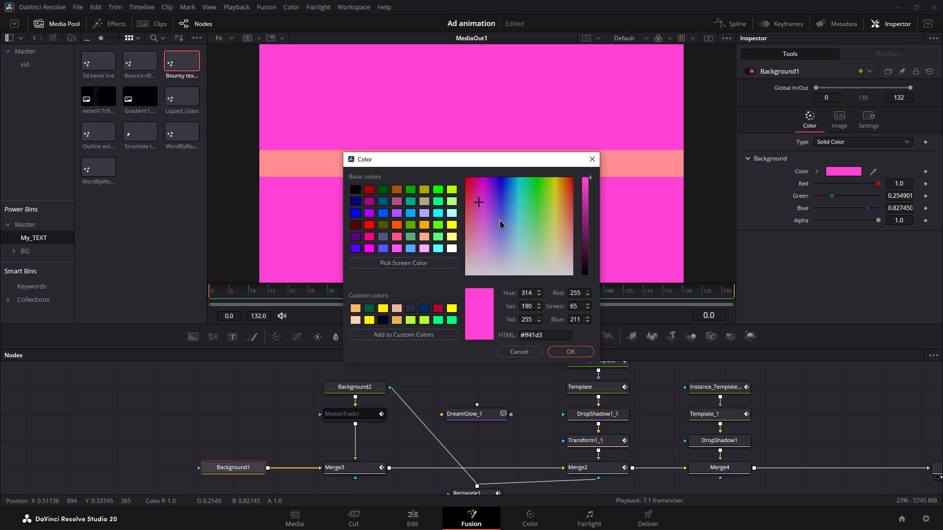
left_click_drag(499, 219, 524, 137)
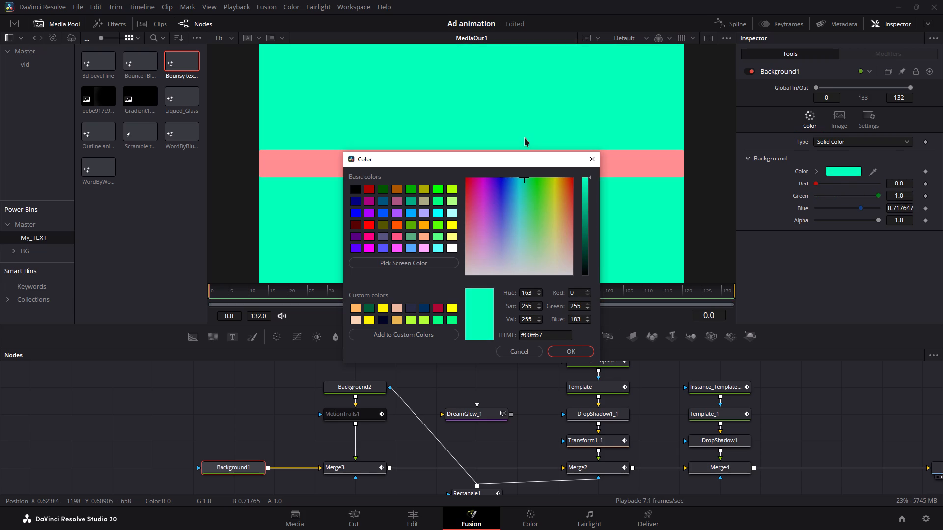
left_click_drag(524, 137, 535, 167)
left_click(438, 304)
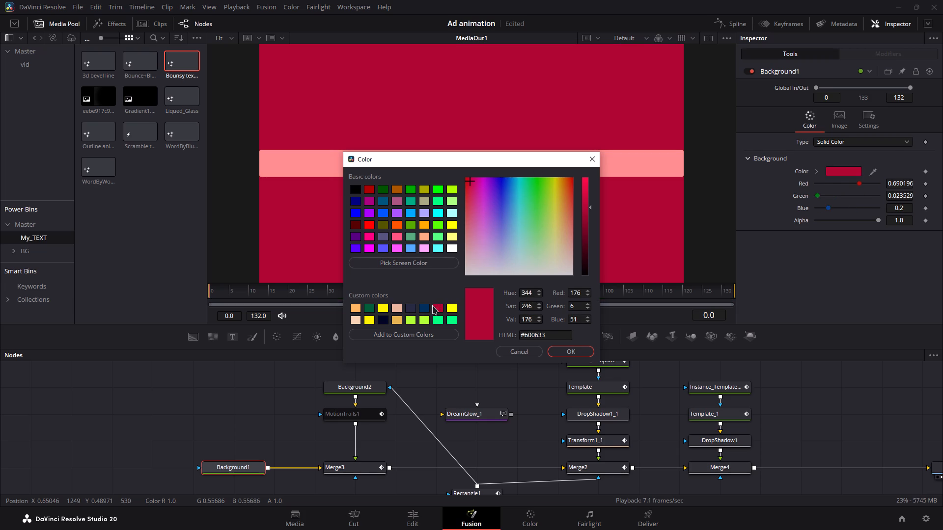
left_click(381, 319)
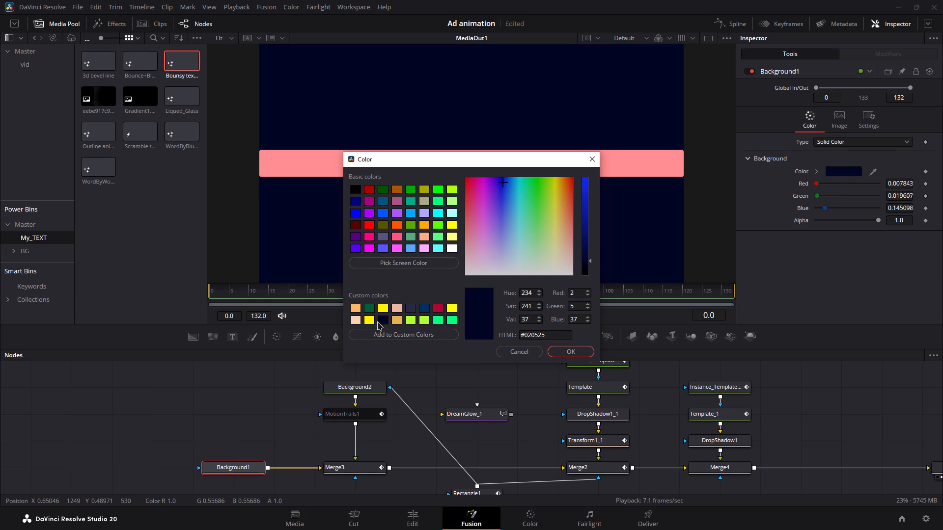
left_click(412, 308)
left_click(426, 308)
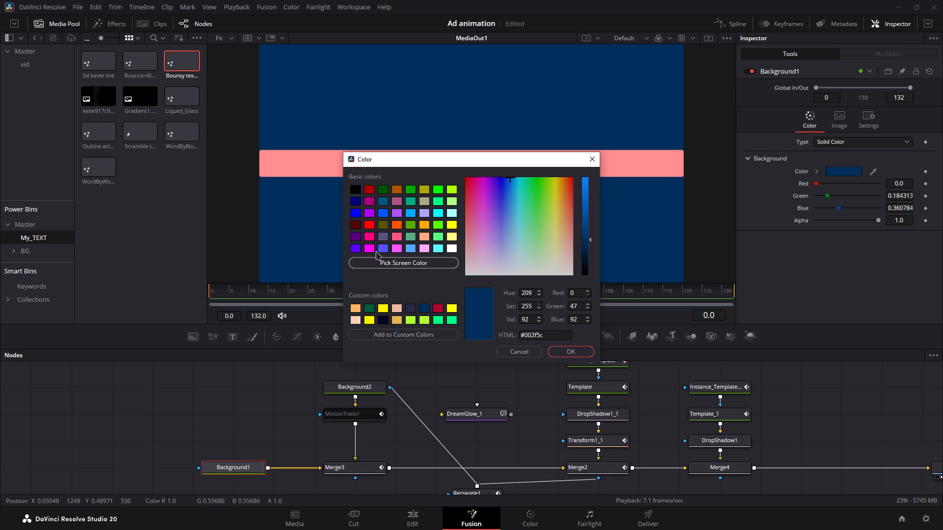
left_click(411, 249)
left_click(439, 238)
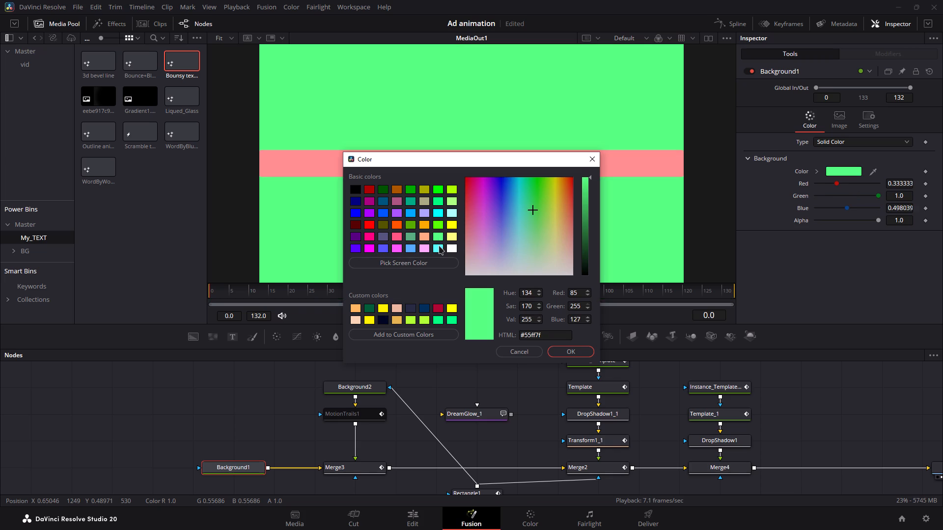
left_click(439, 245)
left_click(453, 246)
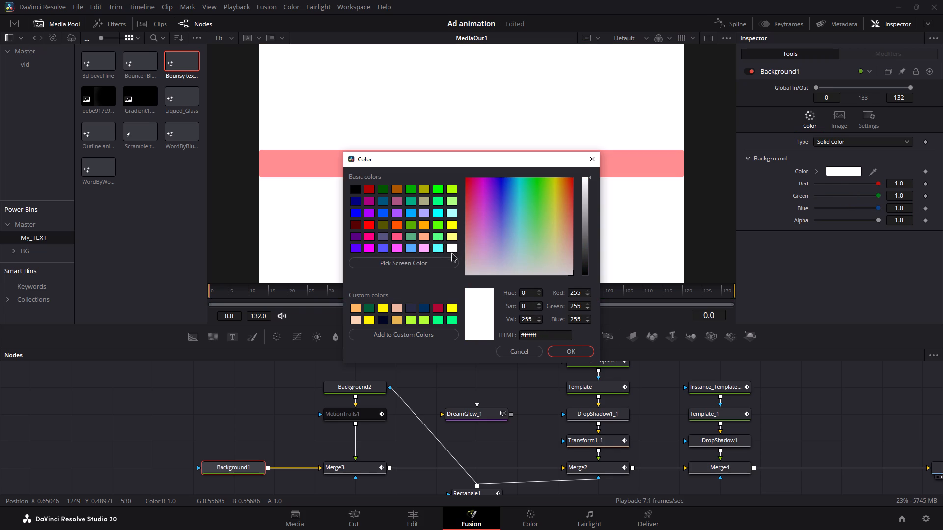
left_click(564, 351)
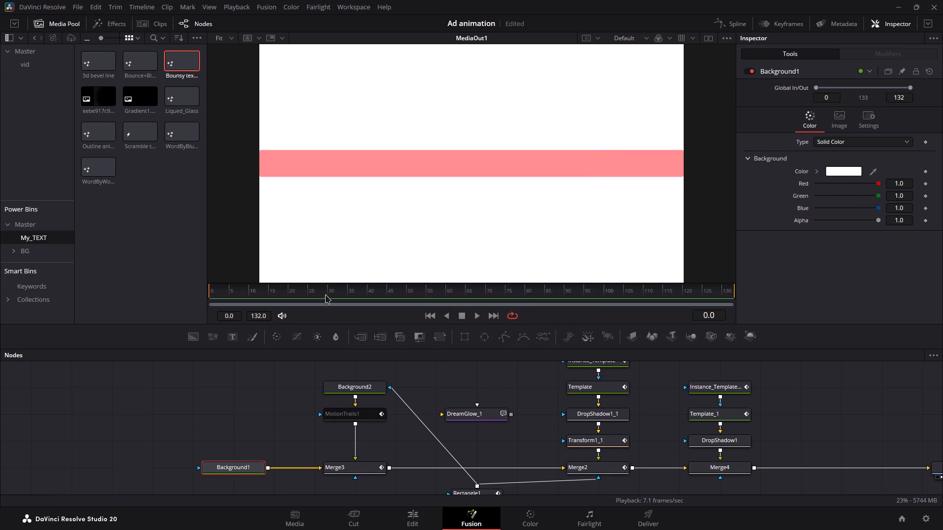
Recolour the Background2 bar to red, #ff0004, and play the composition from the start to check it.
left_click(367, 389)
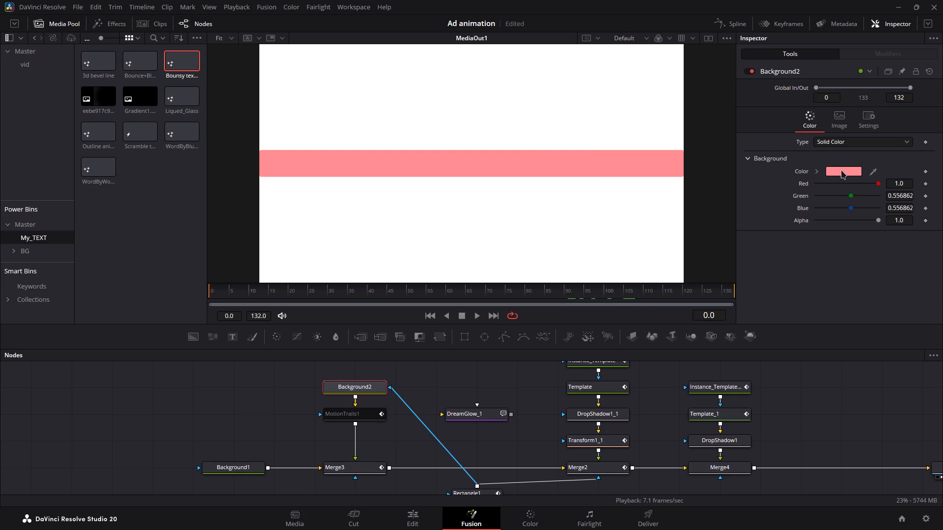
left_click(847, 170)
left_click_drag(515, 203, 392, 154)
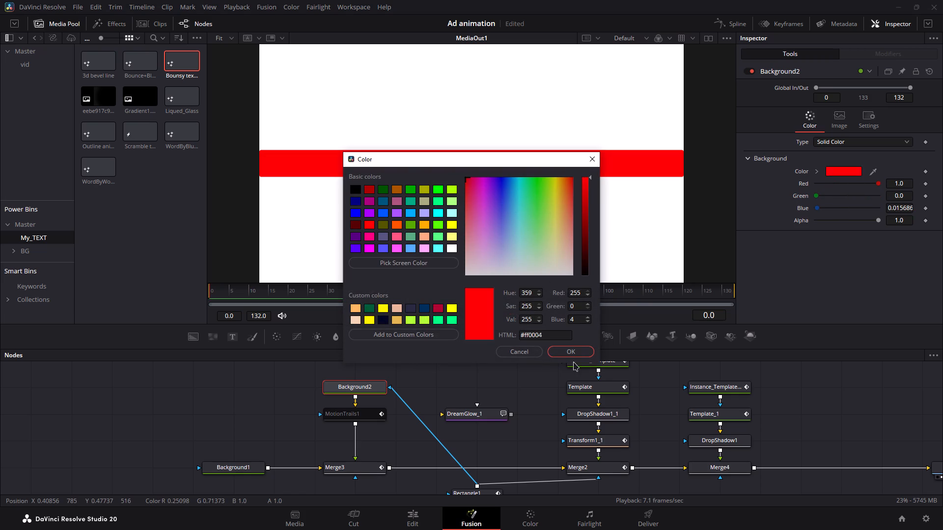
left_click(587, 348)
left_click_drag(347, 288, 70, 296)
key("space")
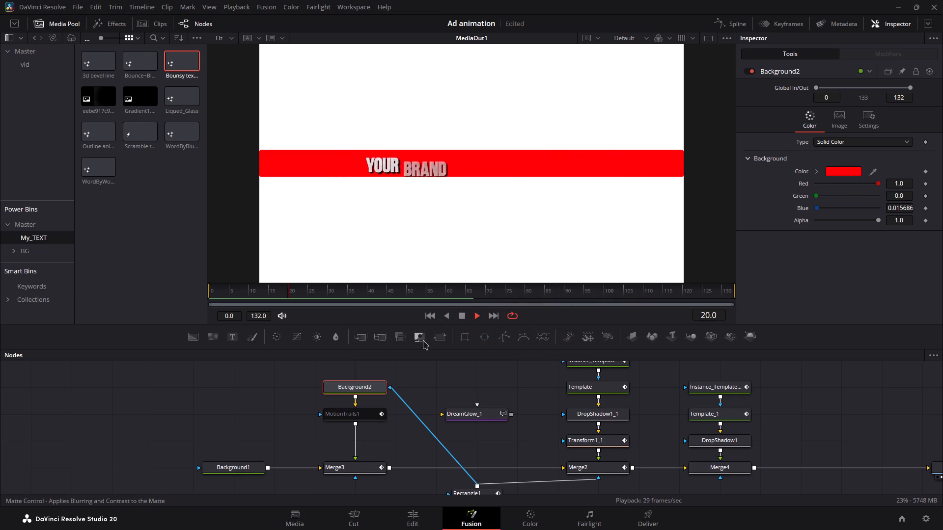
key("space")
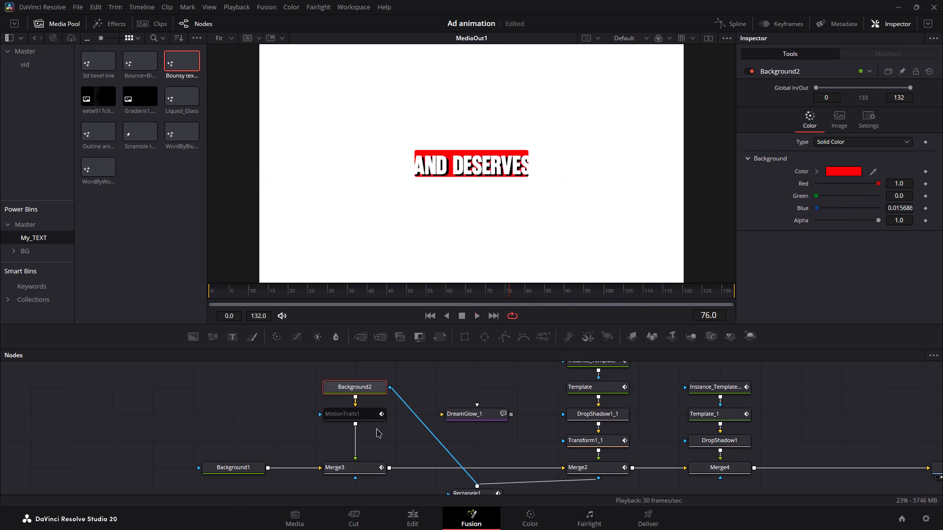
Re-enable the MotionTrails1 node on the Background2 bar and play the composition to review its trails.
left_click(358, 413)
left_click(746, 71)
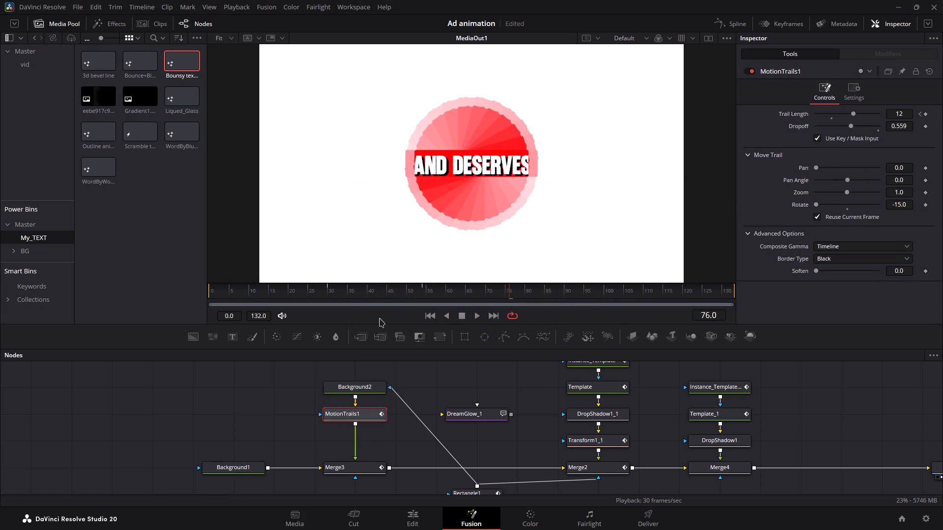
left_click_drag(386, 294, 248, 287)
key("space")
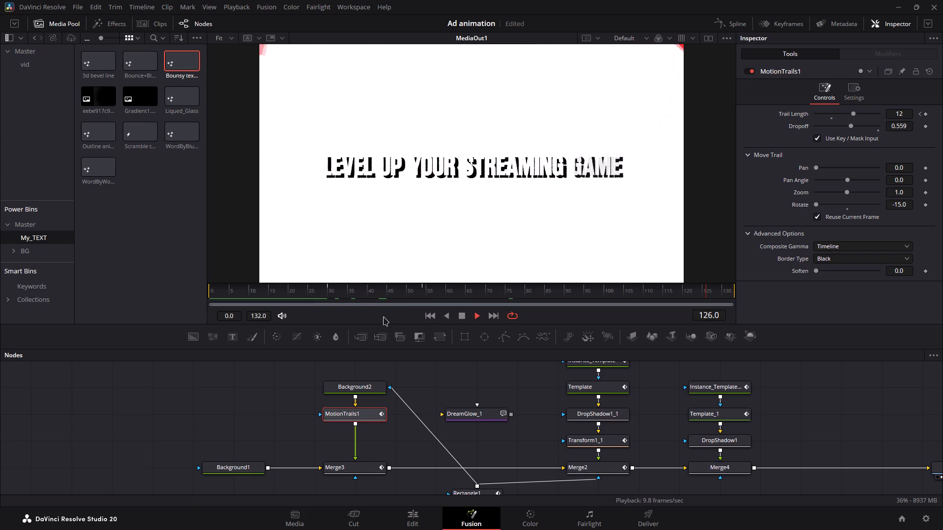
key("space")
left_click_drag(340, 284, 291, 288)
left_click_drag(312, 295, 261, 298)
key("space")
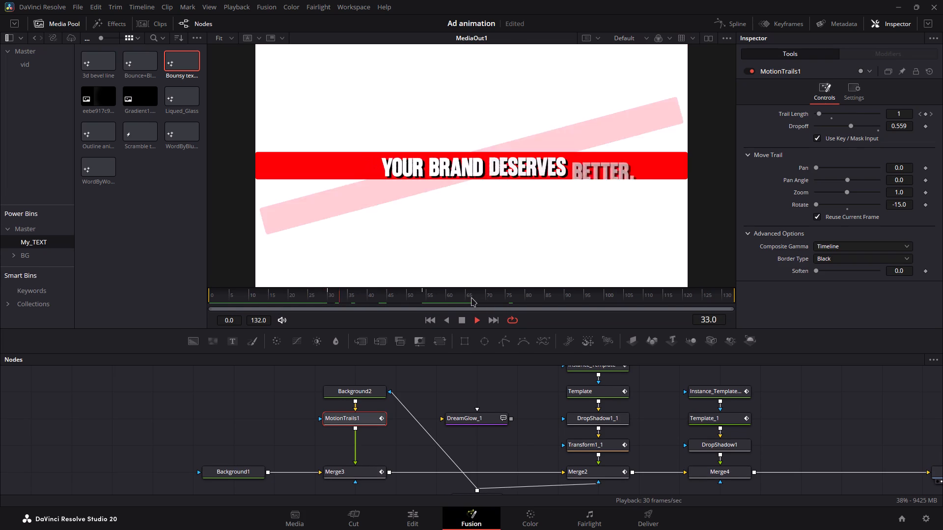
left_click(574, 295)
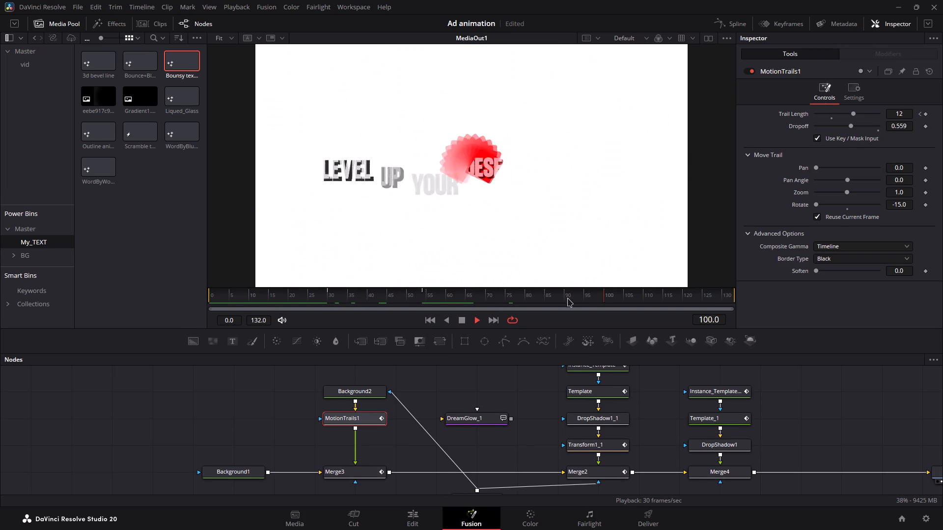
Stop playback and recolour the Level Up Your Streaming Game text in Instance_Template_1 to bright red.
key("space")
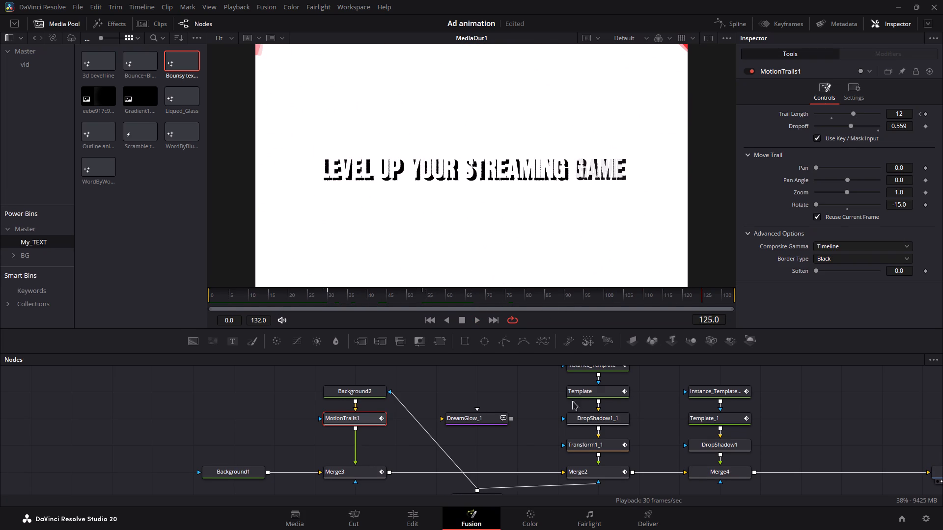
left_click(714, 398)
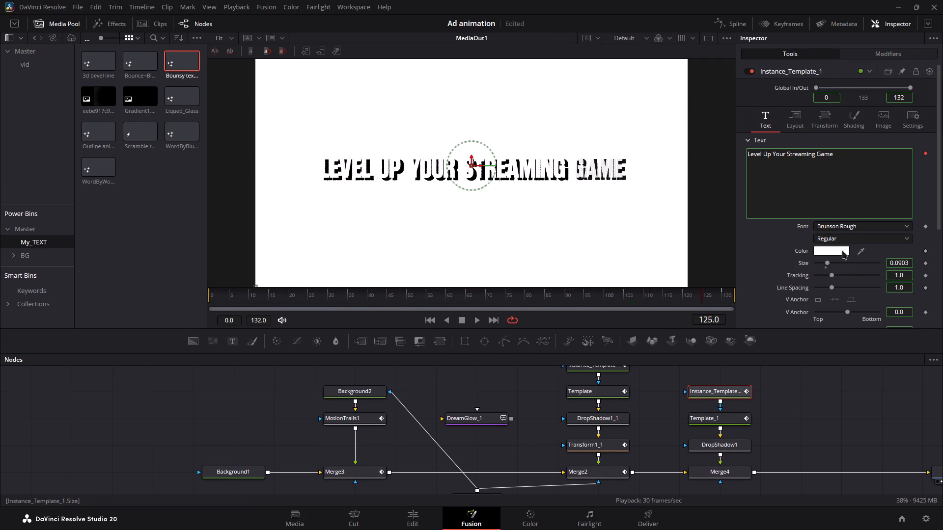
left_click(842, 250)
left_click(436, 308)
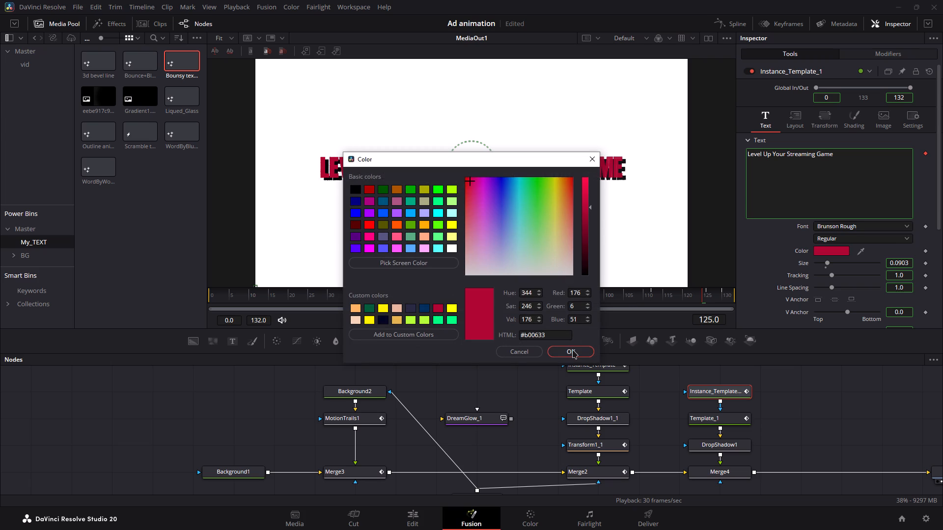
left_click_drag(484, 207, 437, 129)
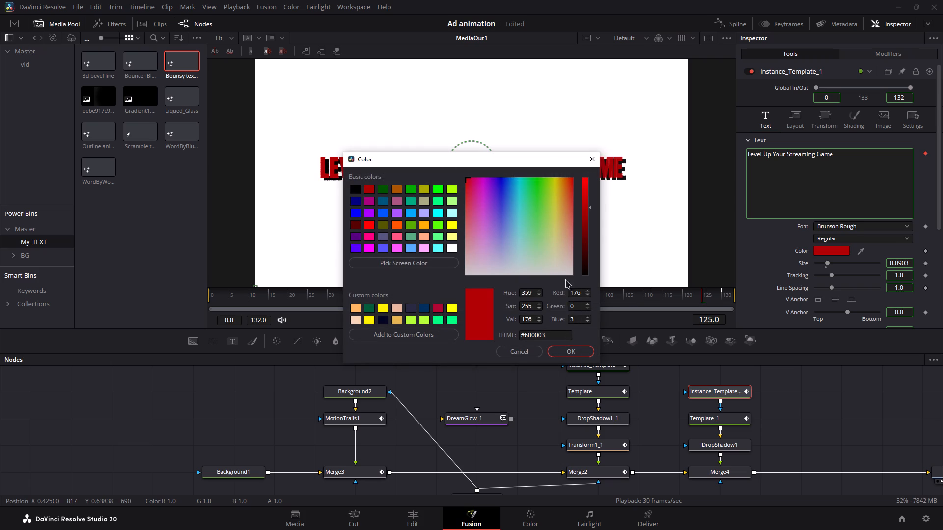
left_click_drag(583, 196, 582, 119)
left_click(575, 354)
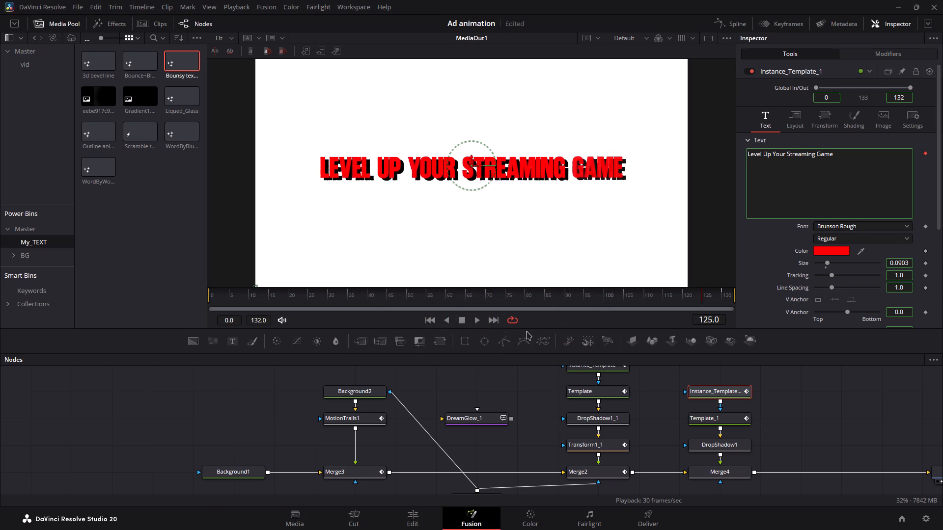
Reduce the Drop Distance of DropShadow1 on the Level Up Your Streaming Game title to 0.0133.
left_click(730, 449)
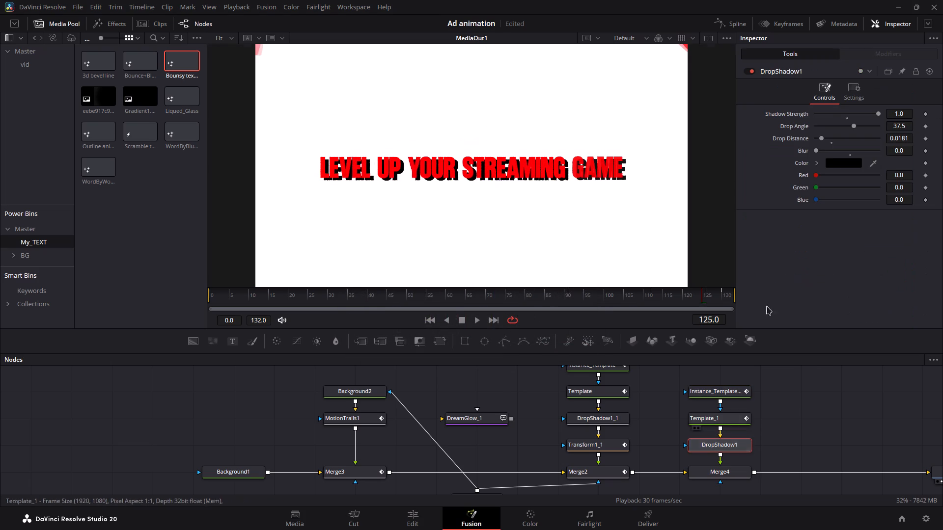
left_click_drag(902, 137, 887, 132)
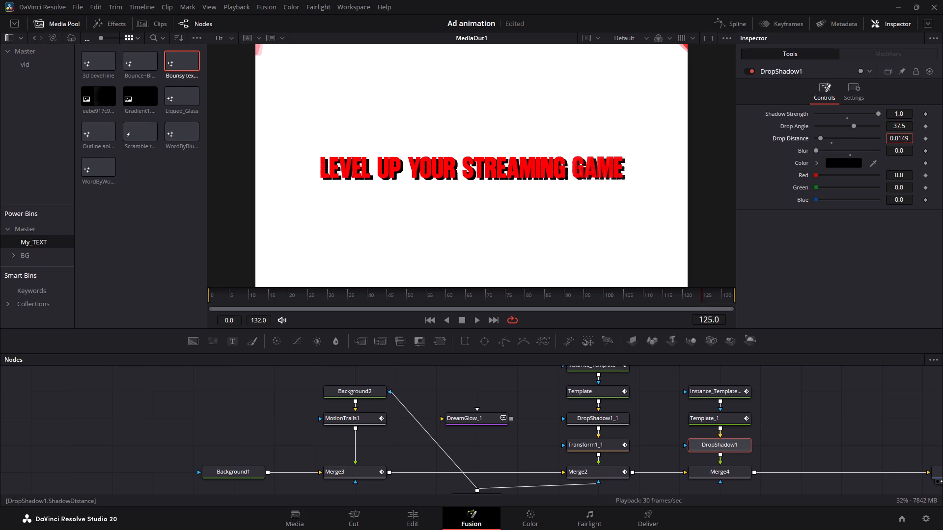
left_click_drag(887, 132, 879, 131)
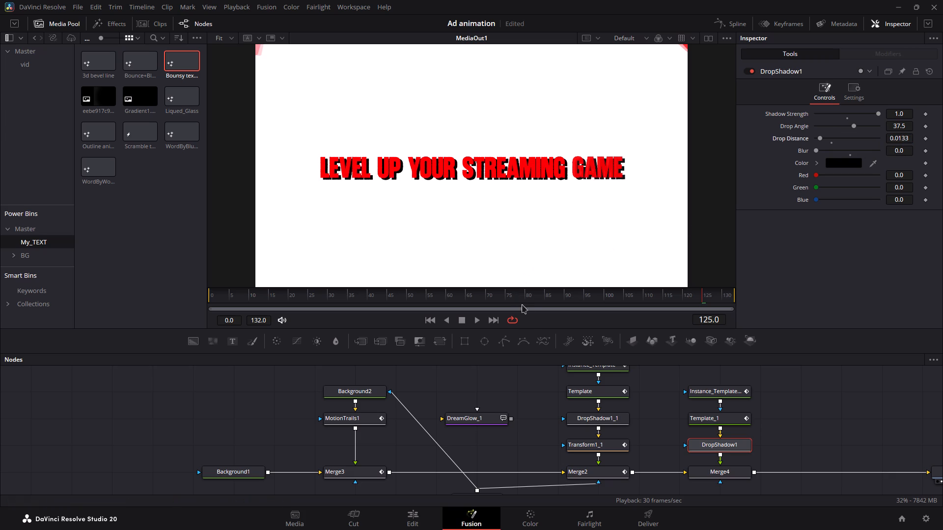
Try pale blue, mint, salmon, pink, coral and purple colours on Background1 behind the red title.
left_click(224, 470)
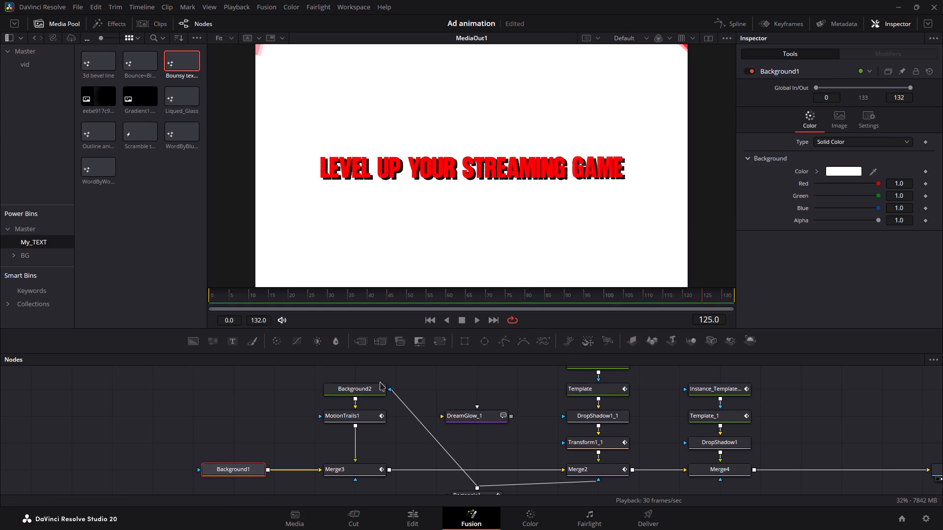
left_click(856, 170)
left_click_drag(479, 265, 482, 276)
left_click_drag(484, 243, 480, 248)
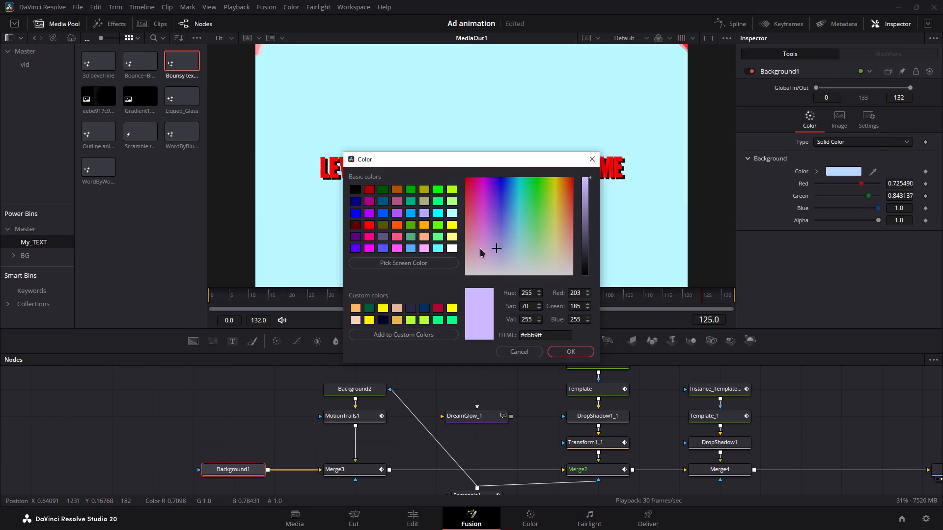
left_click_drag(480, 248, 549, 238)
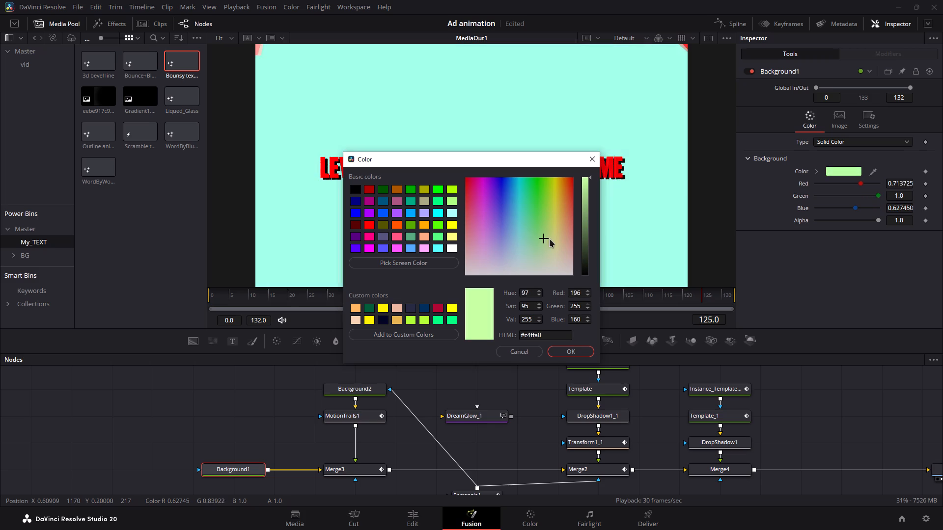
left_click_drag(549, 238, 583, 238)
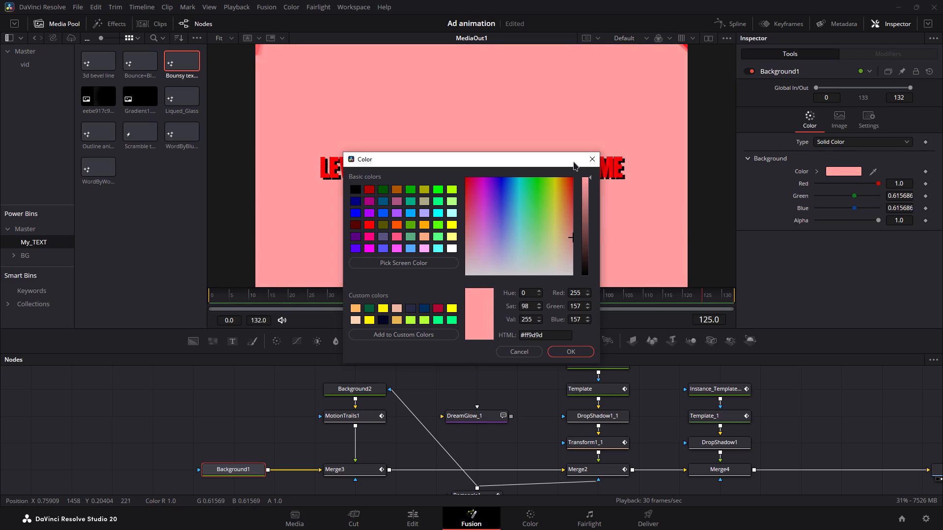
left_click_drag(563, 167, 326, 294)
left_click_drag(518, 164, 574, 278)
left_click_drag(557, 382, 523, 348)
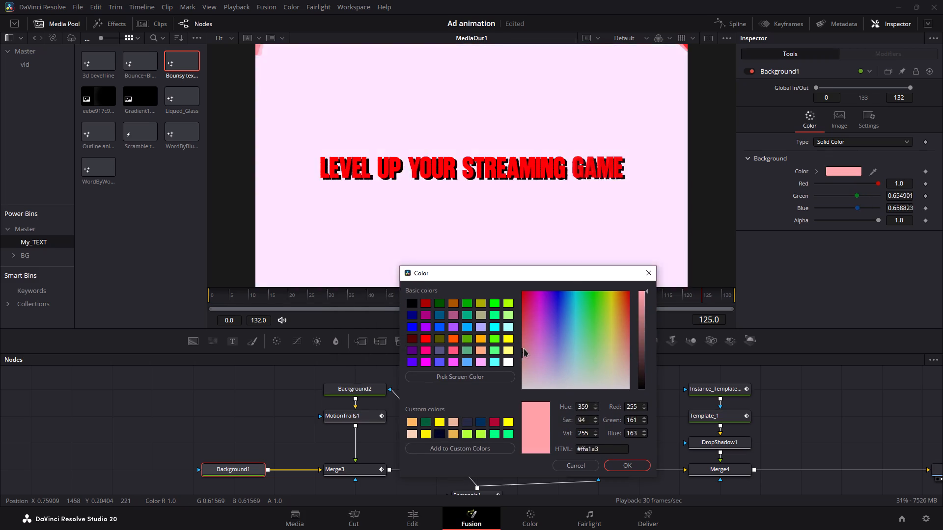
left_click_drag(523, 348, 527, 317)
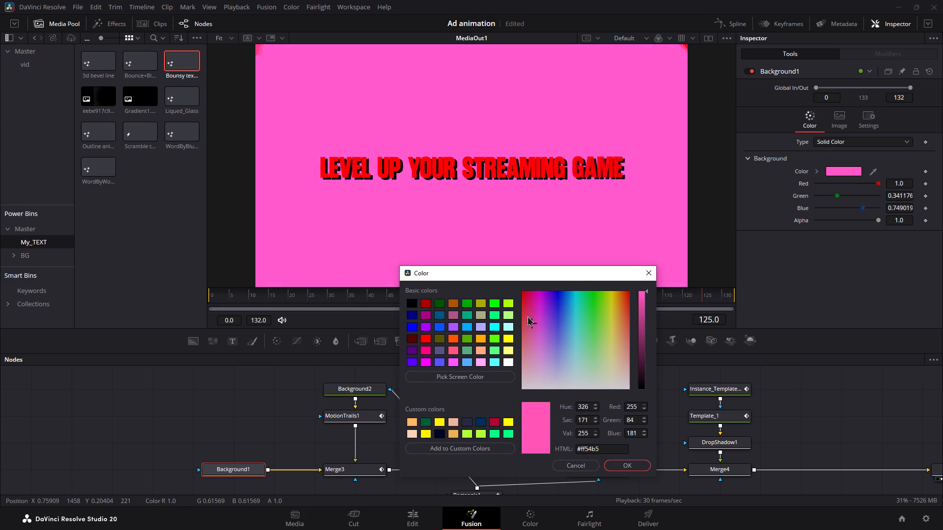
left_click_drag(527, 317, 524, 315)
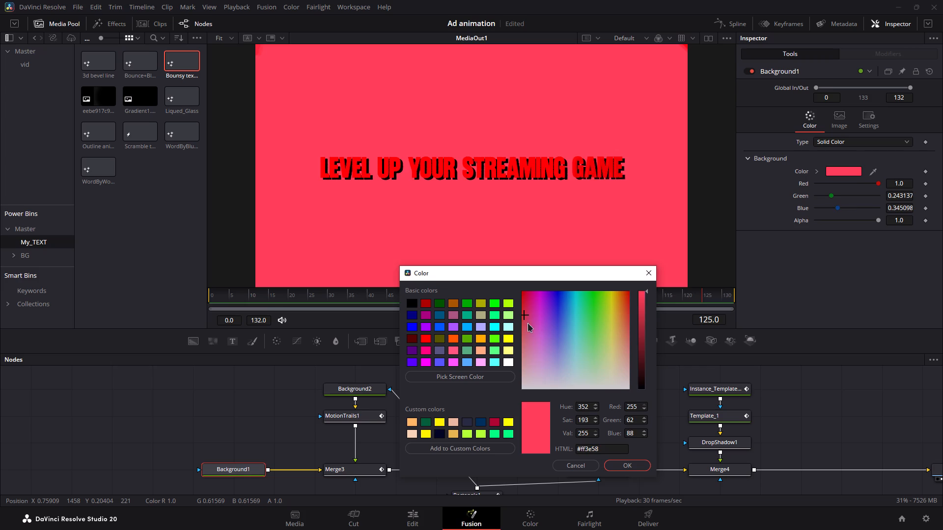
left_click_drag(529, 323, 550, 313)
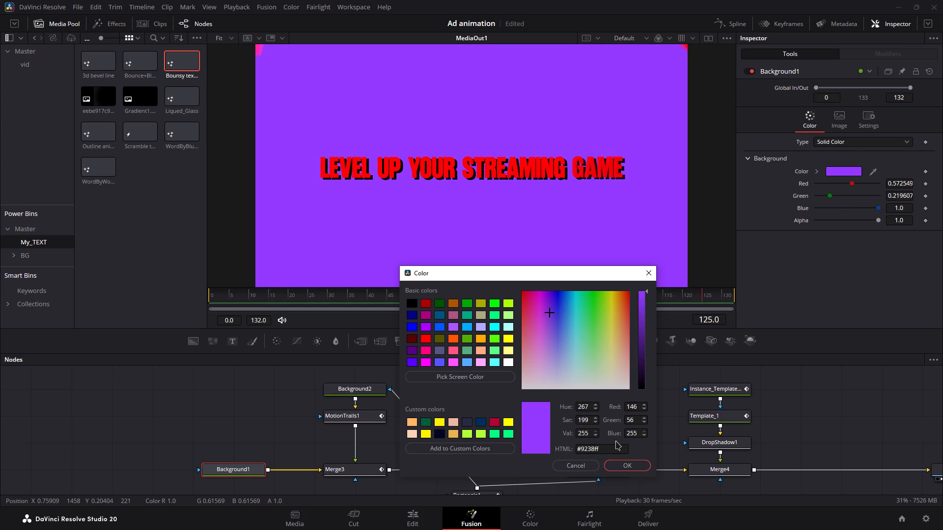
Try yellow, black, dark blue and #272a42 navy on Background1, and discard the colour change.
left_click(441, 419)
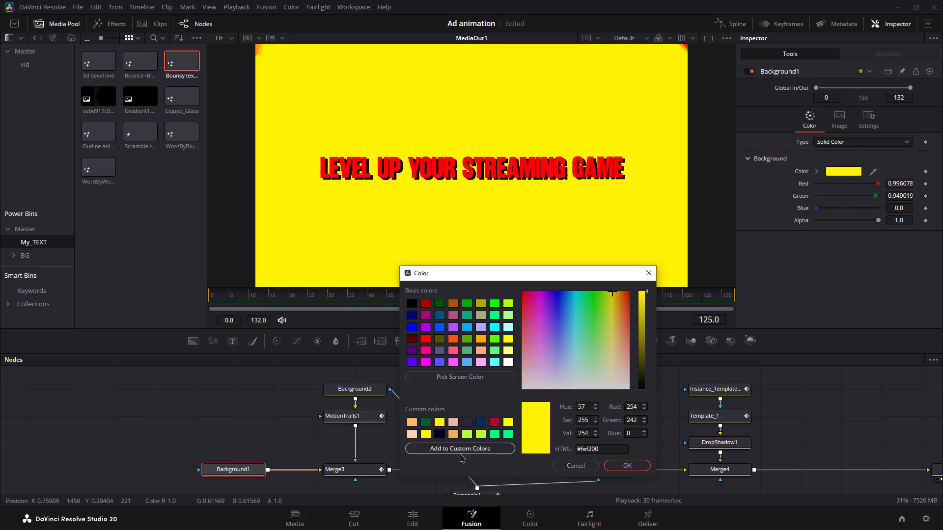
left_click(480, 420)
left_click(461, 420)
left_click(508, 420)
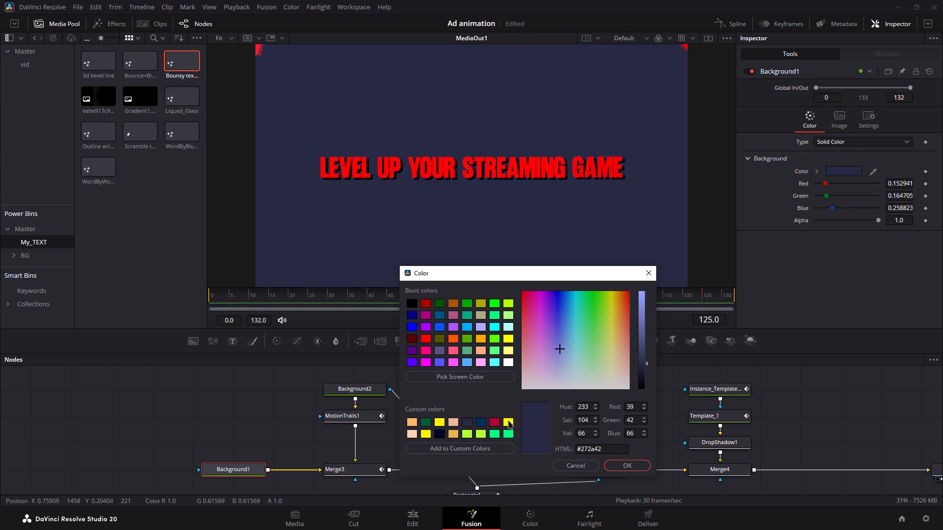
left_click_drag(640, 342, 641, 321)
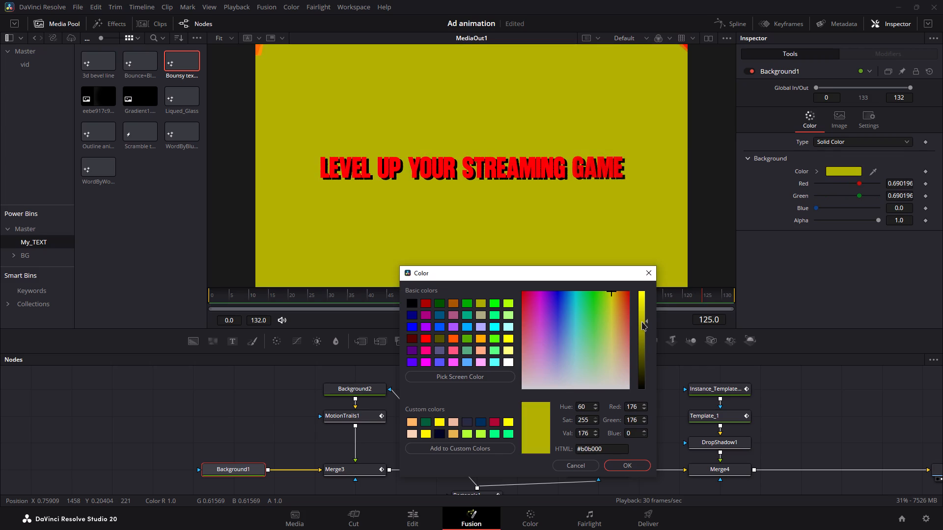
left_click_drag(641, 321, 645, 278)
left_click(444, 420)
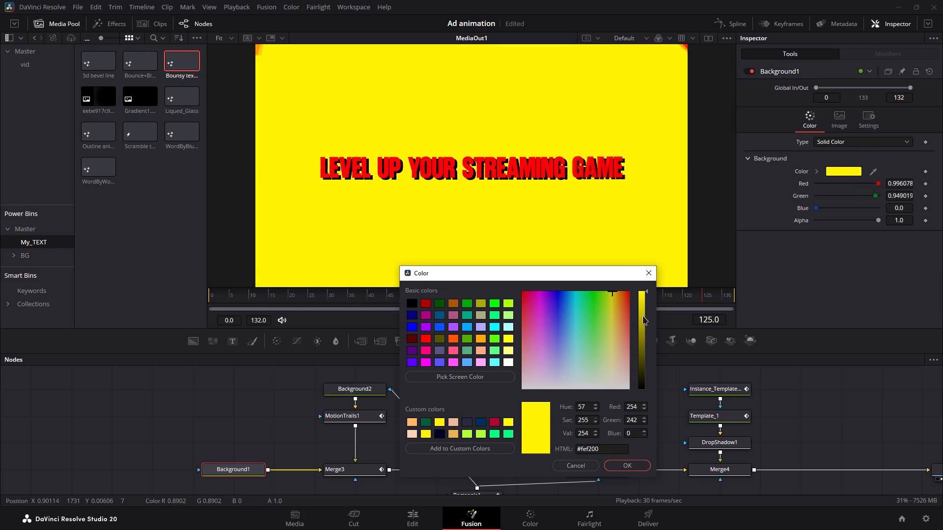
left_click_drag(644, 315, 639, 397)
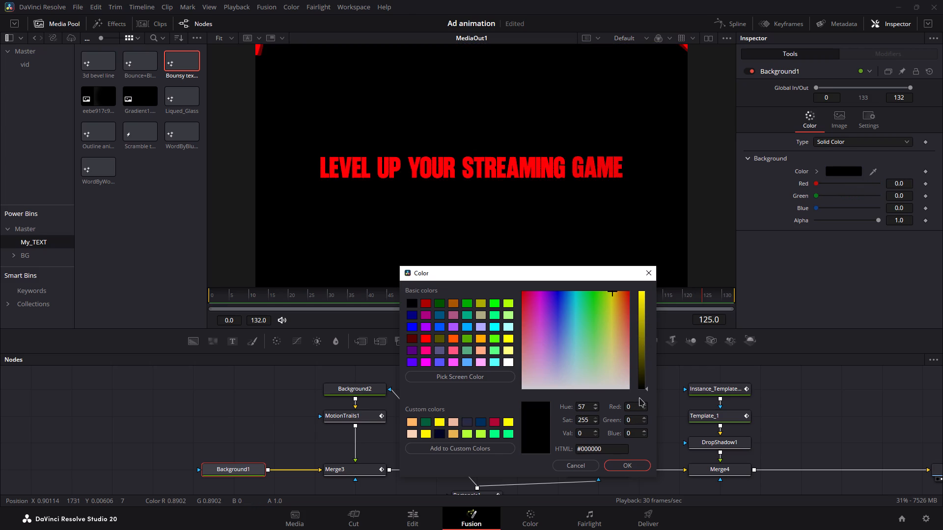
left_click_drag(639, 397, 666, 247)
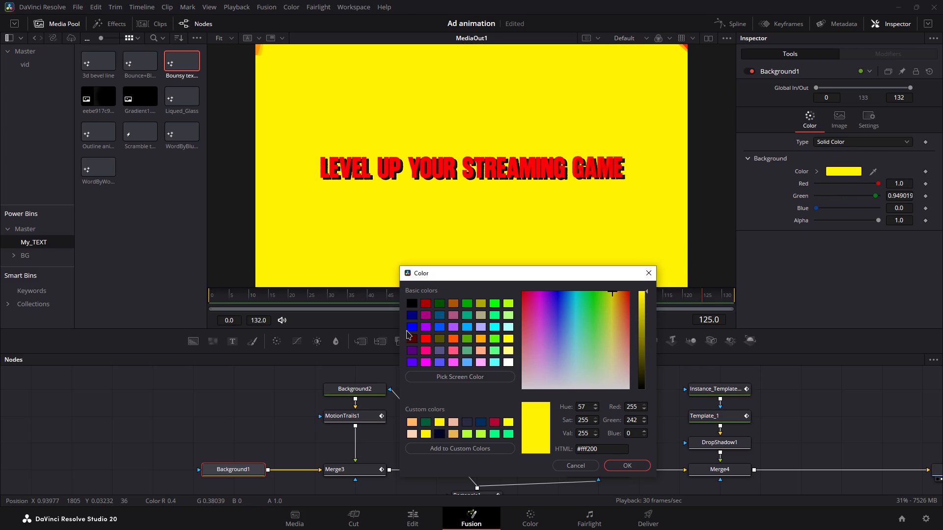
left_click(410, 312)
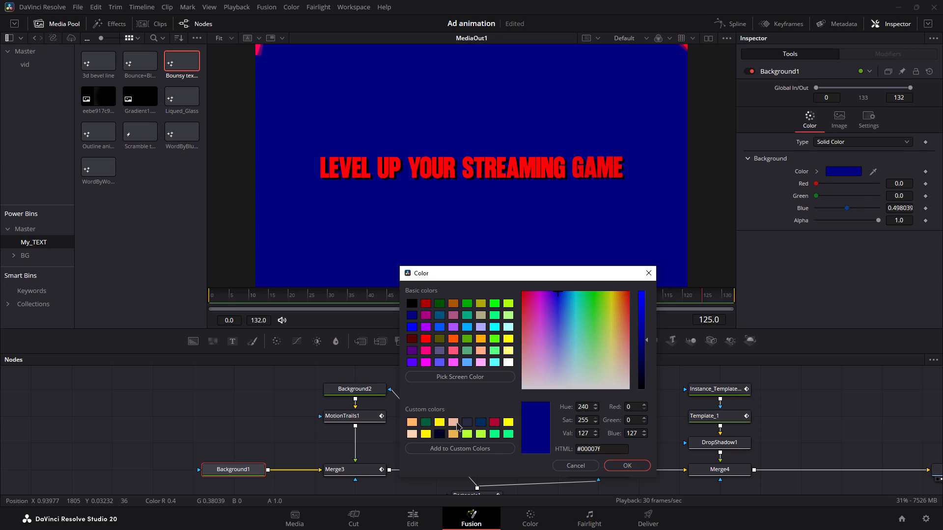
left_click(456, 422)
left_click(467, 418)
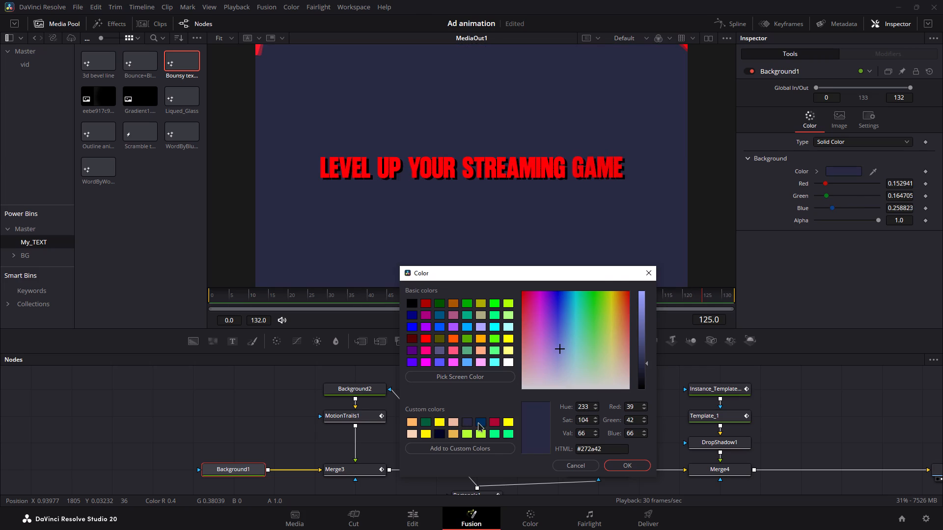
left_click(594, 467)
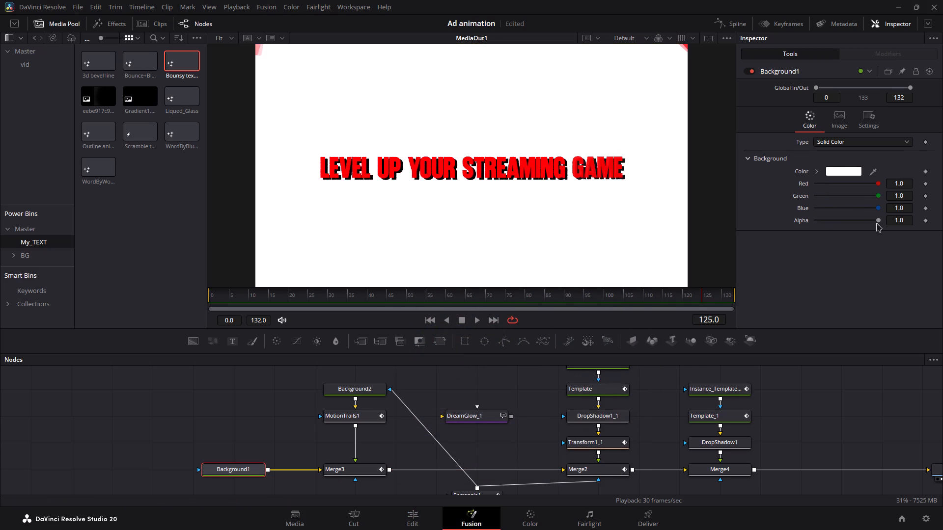
Undo the recent title, shadow and background edits, back to the version with MotionTrails1_1 feeding Merge4.
key("ctrl+z")
key("ctrl+z")
key("ctrl+z")
key("ctrl+z")
key("ctrl+z")
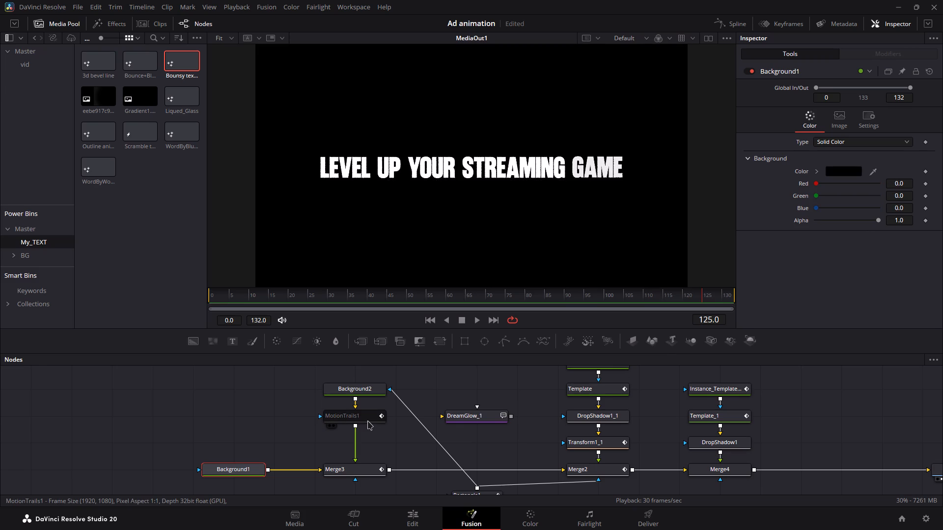
key("ctrl+z")
key("ctrl+z")
key("ctrl+z")
key("ctrl+z")
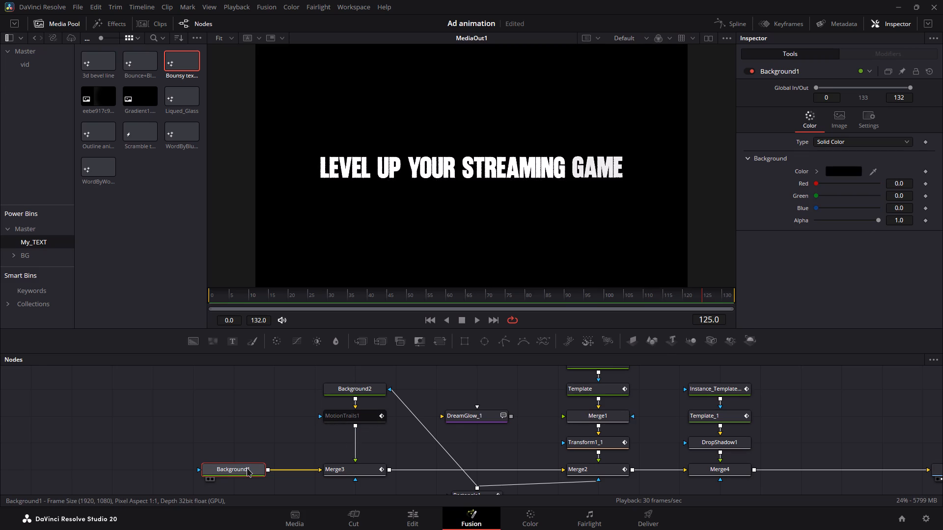
key("ctrl+z")
key("ctrl+z")
key("ctrl+z")
key("ctrl+z")
key("ctrl+z")
key("ctrl+z")
key("ctrl+z")
key("ctrl+z")
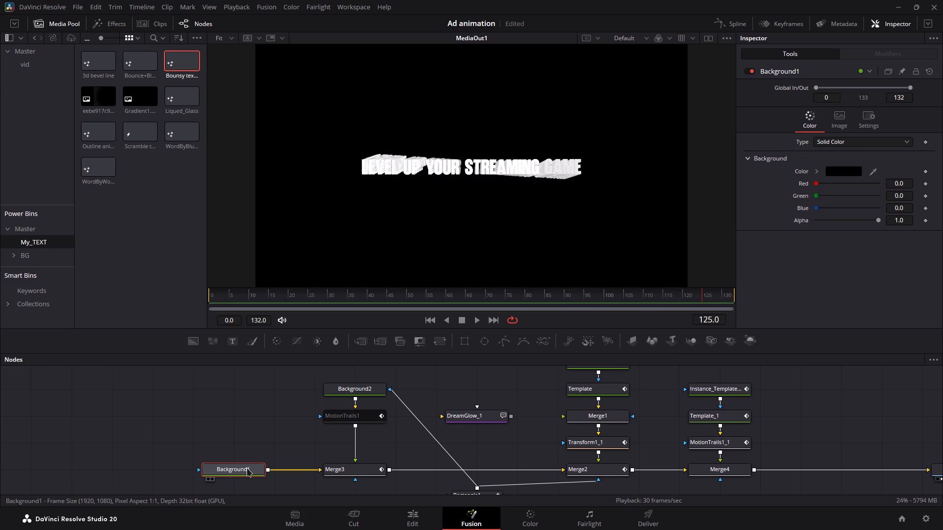
Redo the edits until DropShadow1 and DropShadow1_1 are back on the titles over the black background, and scrub to frame 124.
key("ctrl+shift+z")
key("ctrl+shift+z")
key("ctrl+shift+z")
key("ctrl+shift+z")
key("ctrl+shift+z")
key("ctrl+shift+z")
key("ctrl+shift+z")
key("ctrl+shift+z")
key("ctrl+shift+z")
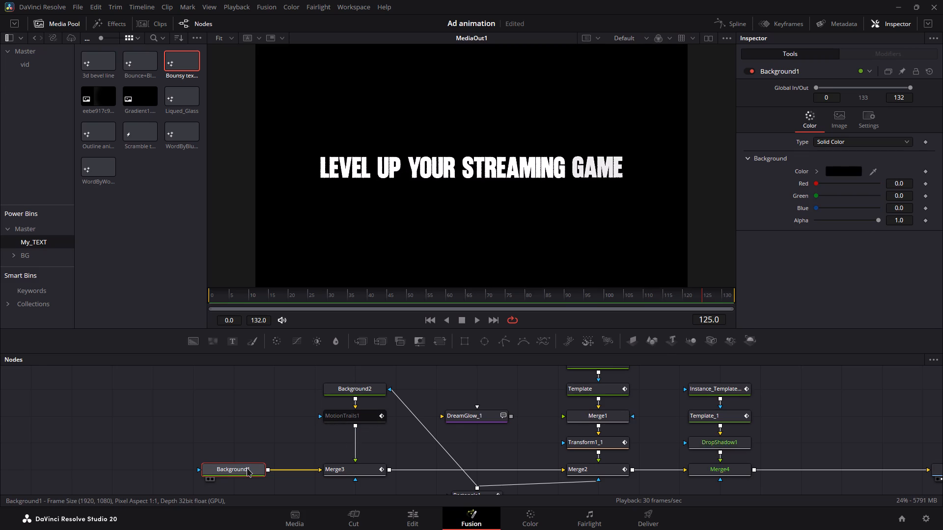
key("ctrl+shift+z")
key("ctrl+shift+z")
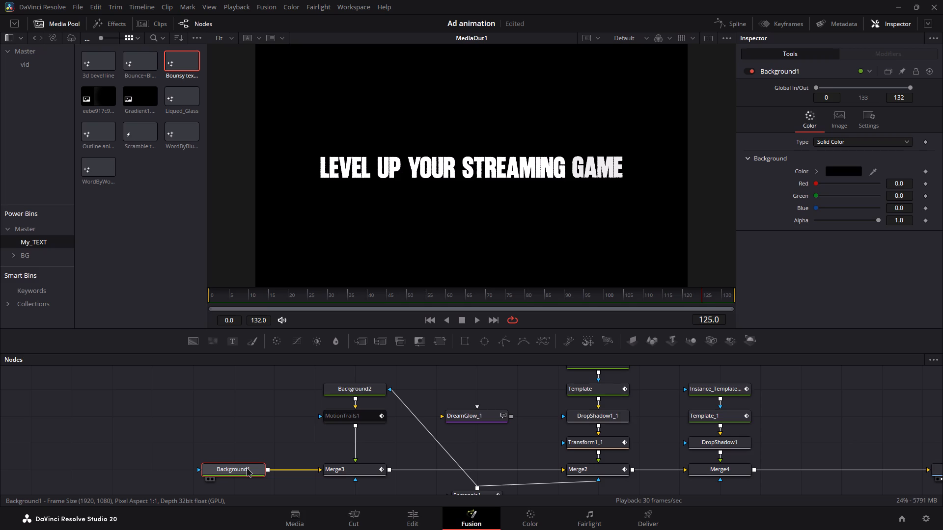
key("ctrl+shift+z")
left_click_drag(532, 291, 698, 296)
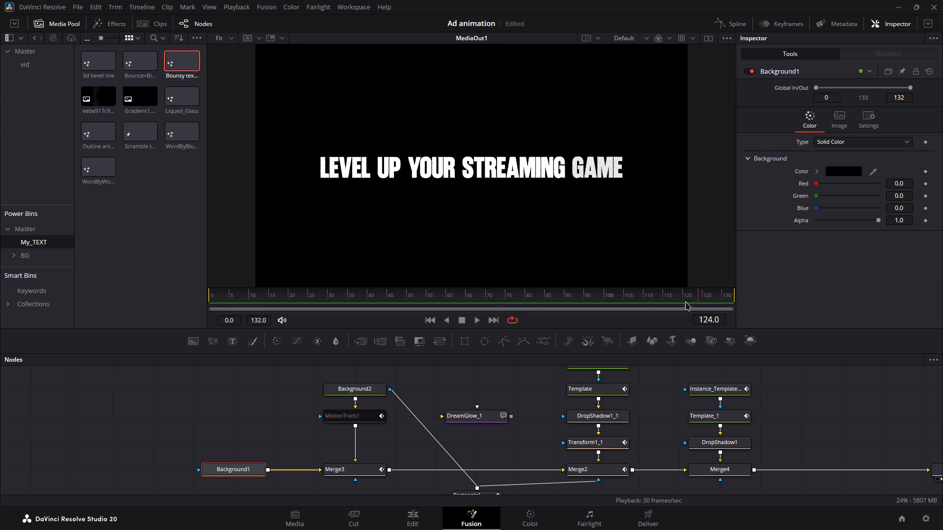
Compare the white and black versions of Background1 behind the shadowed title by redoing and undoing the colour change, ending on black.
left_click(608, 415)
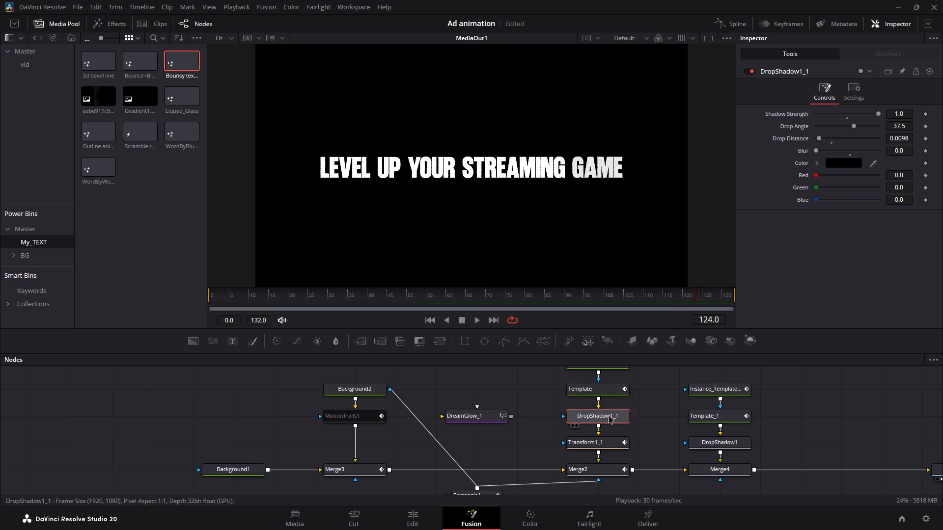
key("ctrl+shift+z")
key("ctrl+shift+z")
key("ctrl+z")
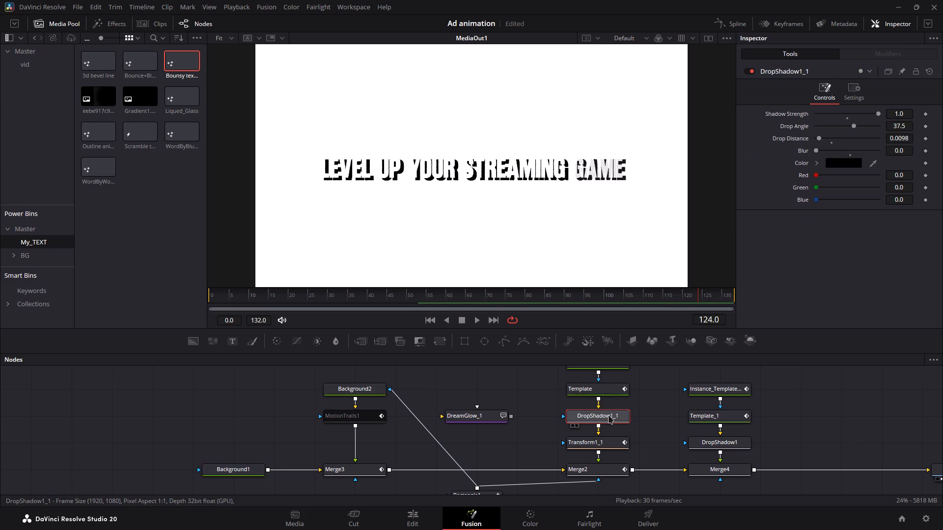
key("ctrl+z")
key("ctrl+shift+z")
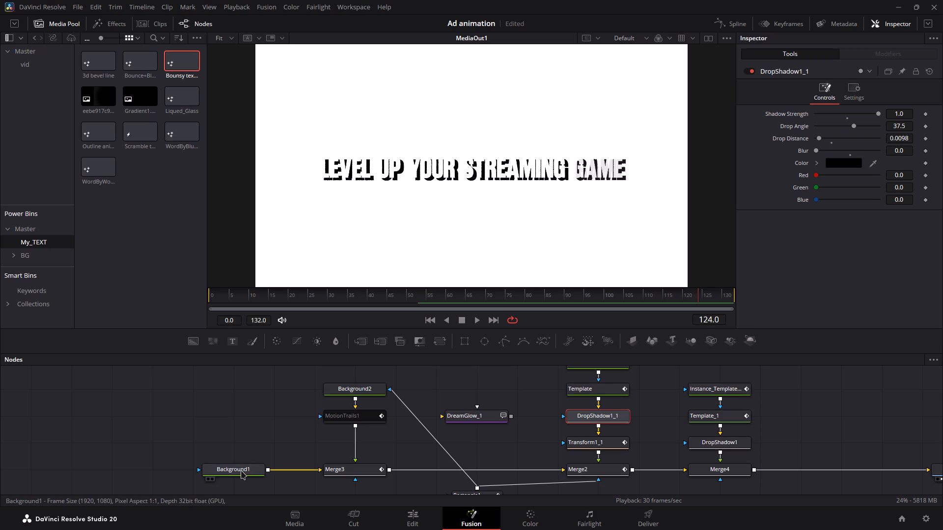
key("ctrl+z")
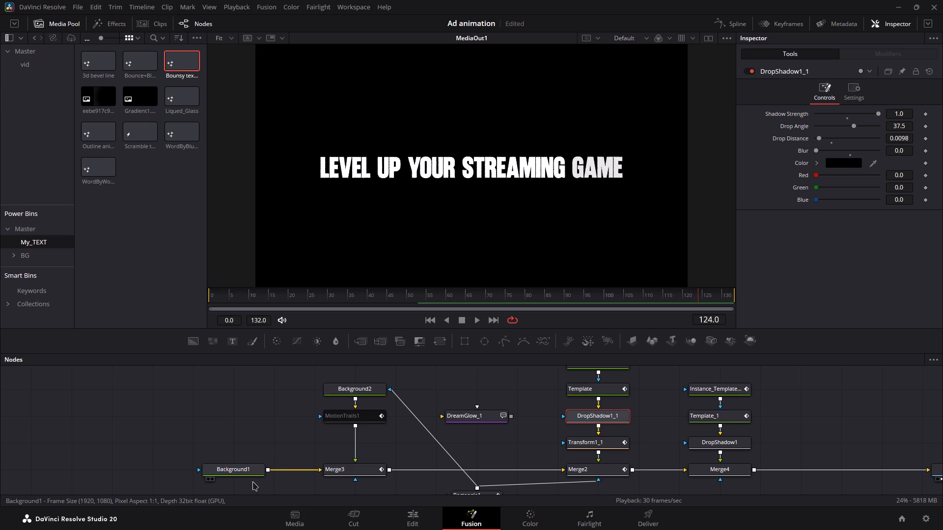
Make Background1 fully transparent by setting its alpha to 0.0, and save the project.
left_click(244, 477)
left_click_drag(875, 222, 344, 244)
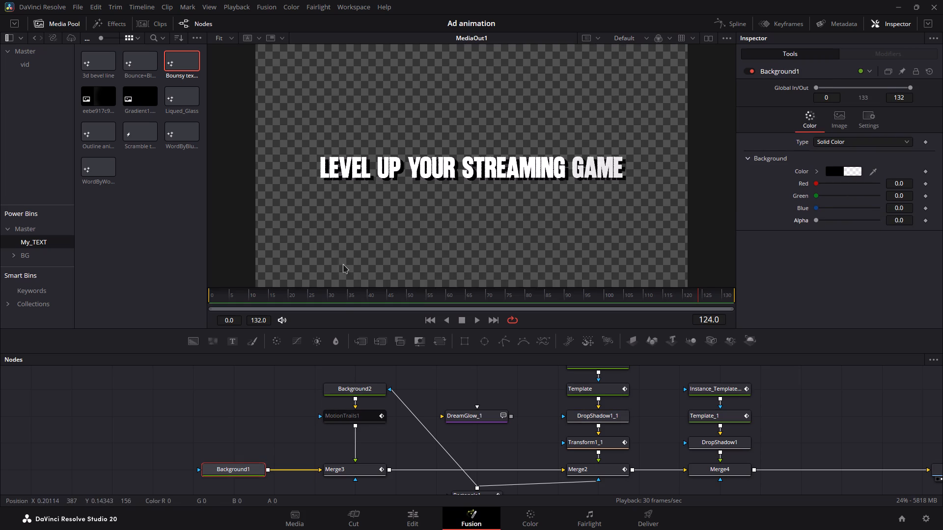
key("ctrl+s")
Return to the Edit page, move the Fusion Composition clip up to track V3, and save the project.
left_click(414, 518)
left_click_drag(328, 459, 328, 445)
left_click(305, 383)
key("ctrl+s")
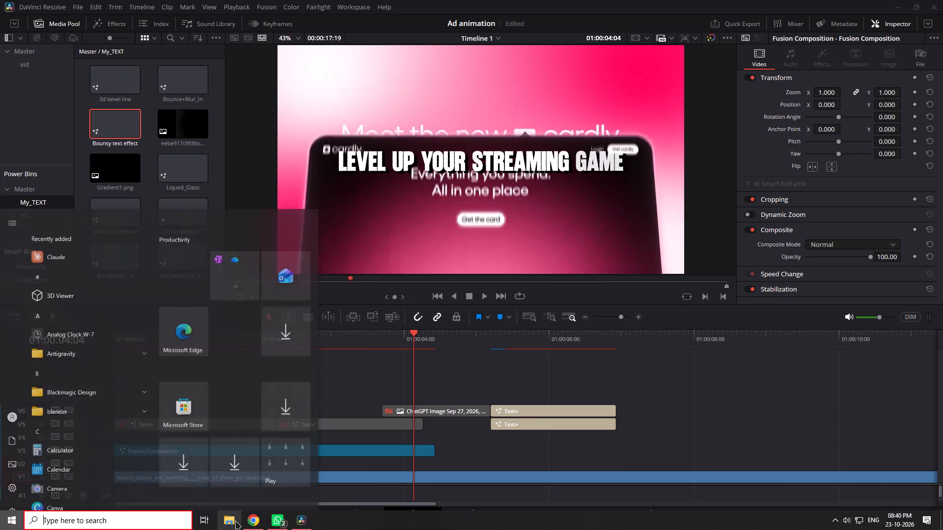
Switch to File Explorer and look through Ink splash, BG and All Premium Background on drive H: for a suitable background clip.
left_click(227, 521)
left_click(62, 344)
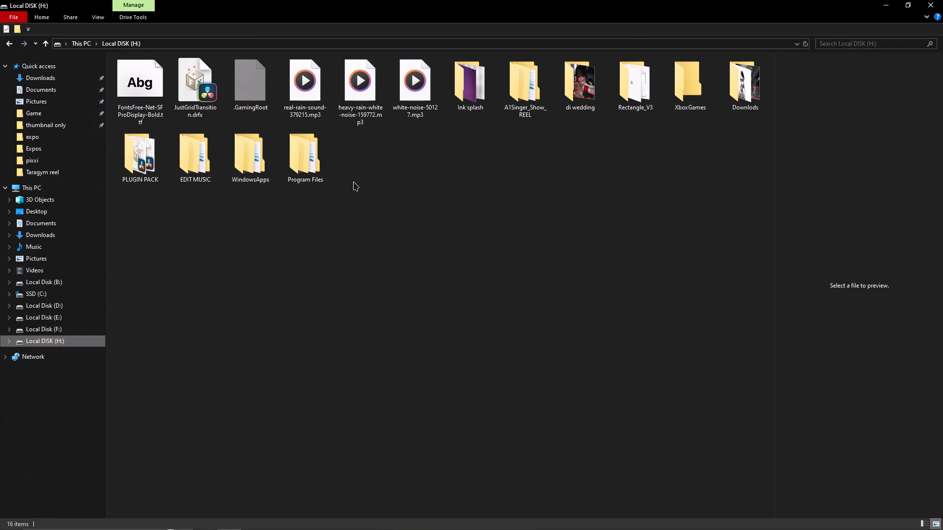
double_click(485, 90)
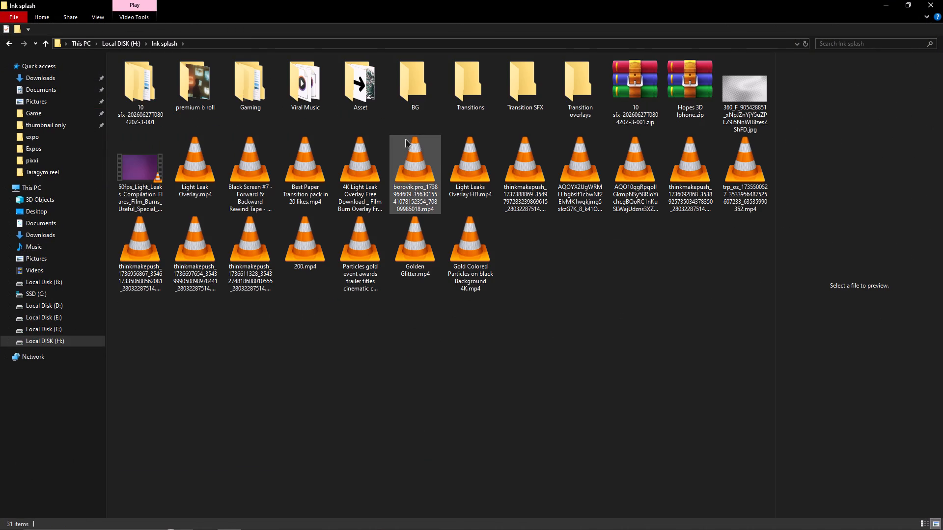
double_click(197, 94)
left_click(317, 225)
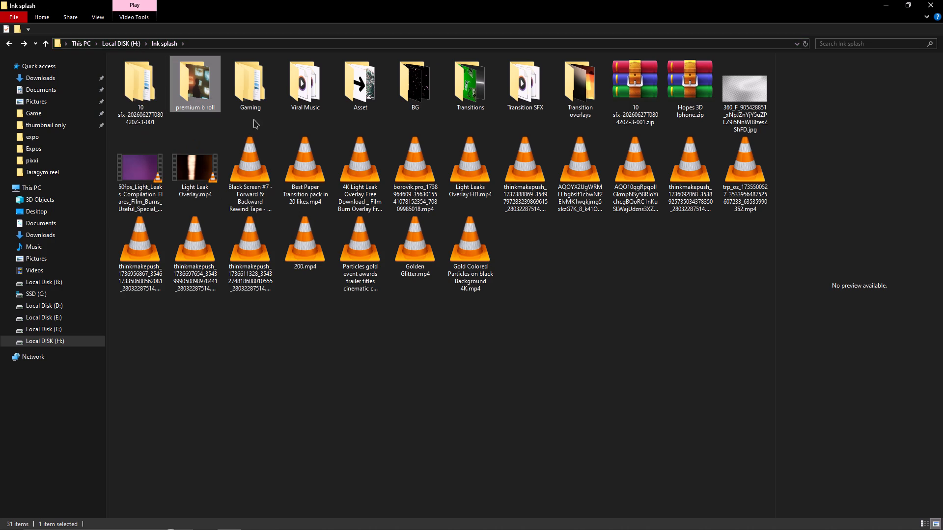
double_click(417, 92)
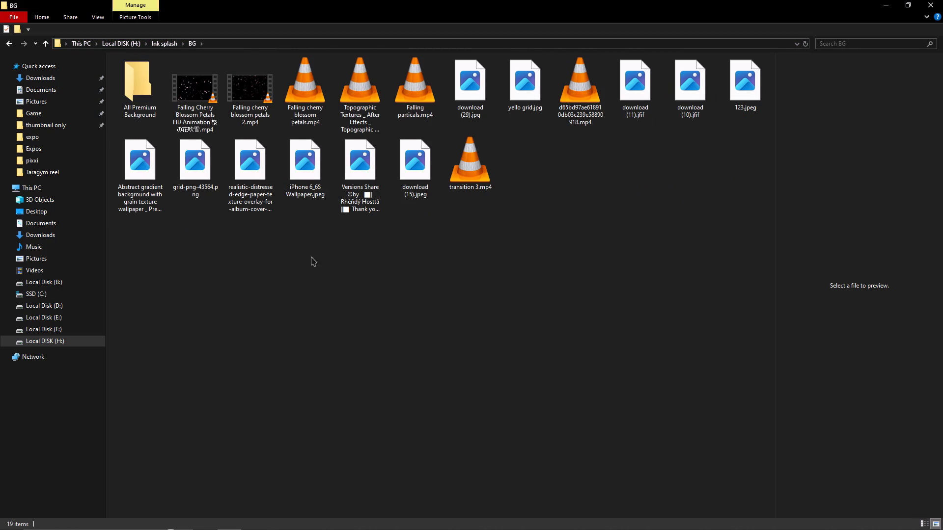
left_click(188, 107)
left_click(225, 93)
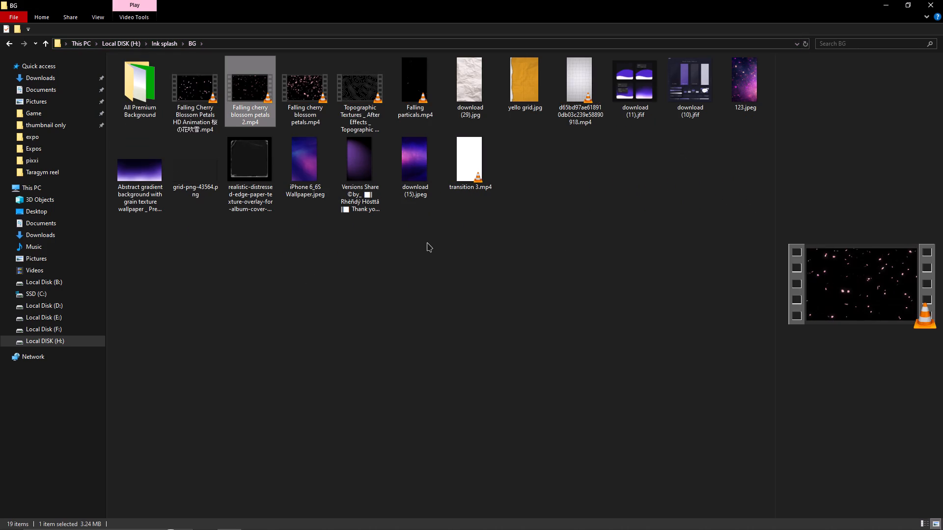
left_click(631, 87)
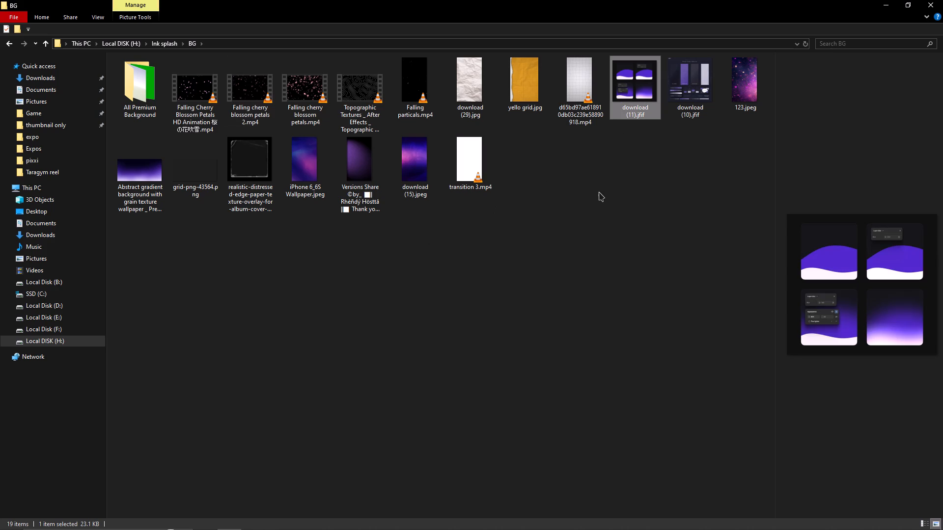
left_click(142, 181)
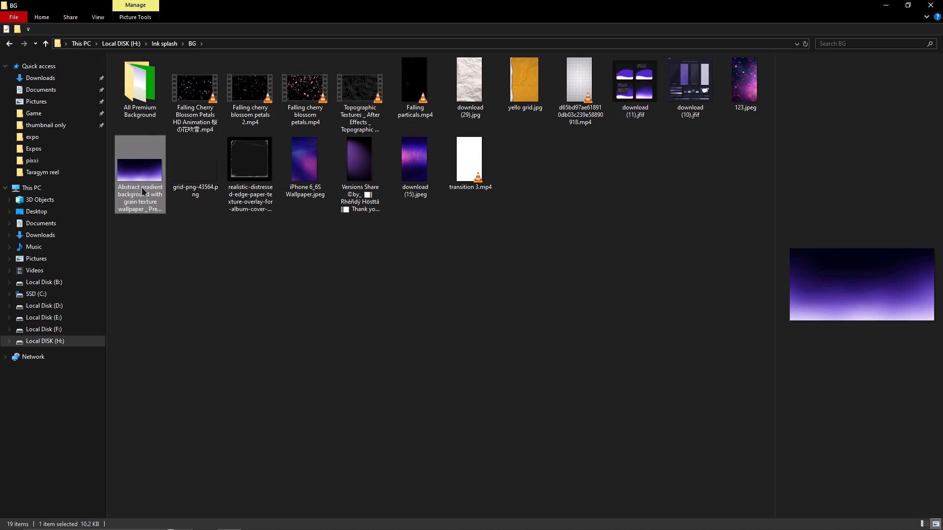
double_click(144, 102)
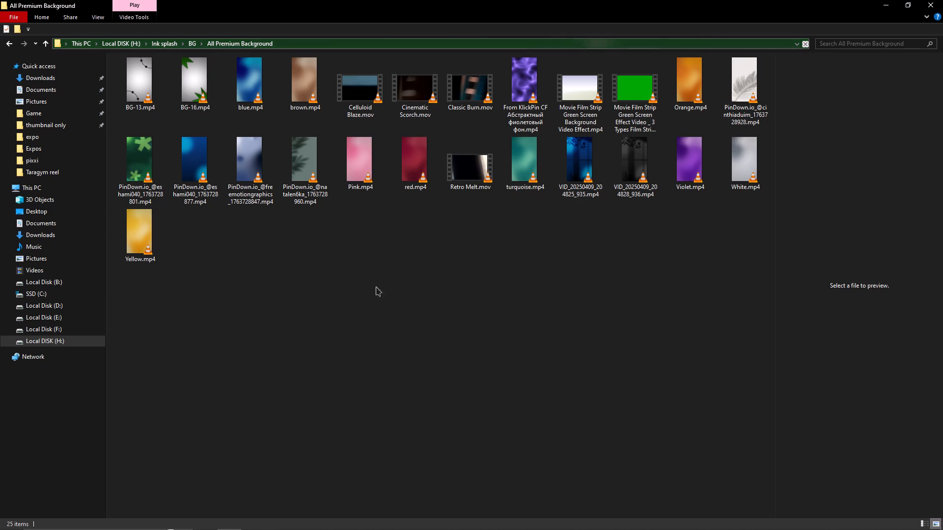
left_click(562, 169)
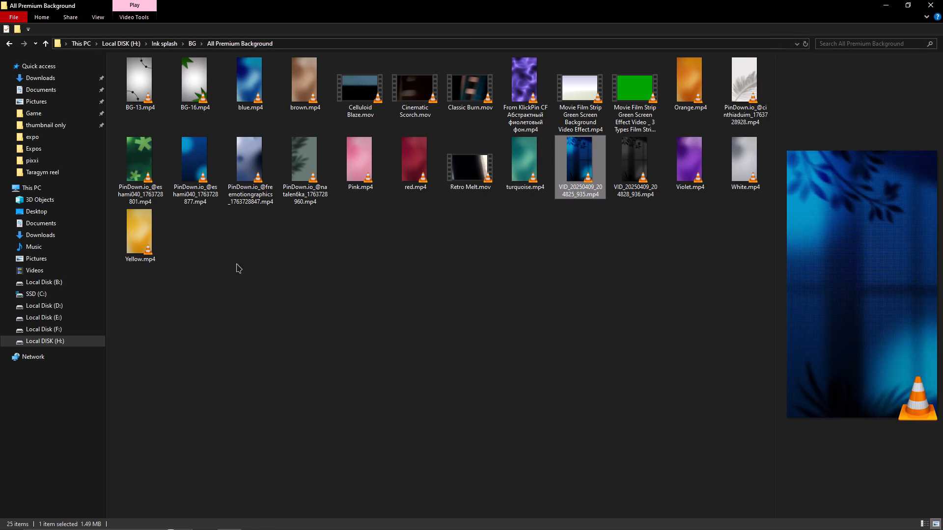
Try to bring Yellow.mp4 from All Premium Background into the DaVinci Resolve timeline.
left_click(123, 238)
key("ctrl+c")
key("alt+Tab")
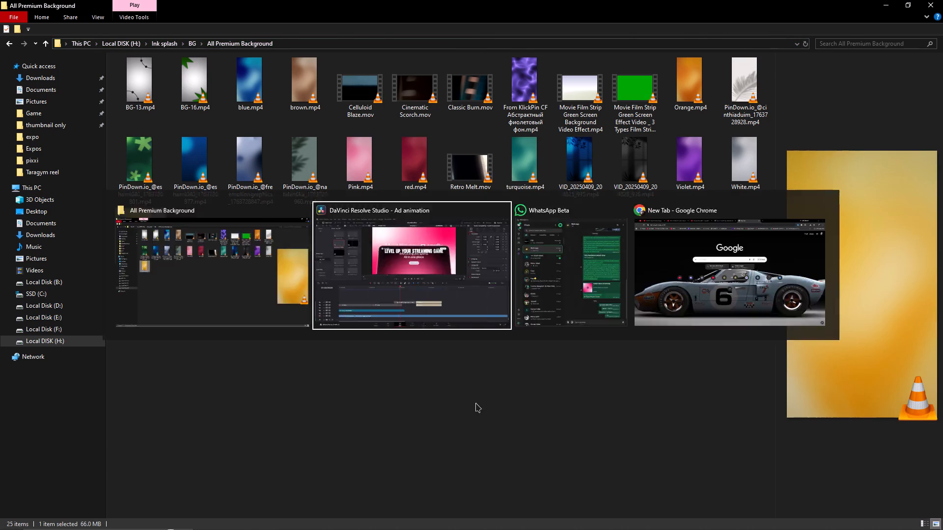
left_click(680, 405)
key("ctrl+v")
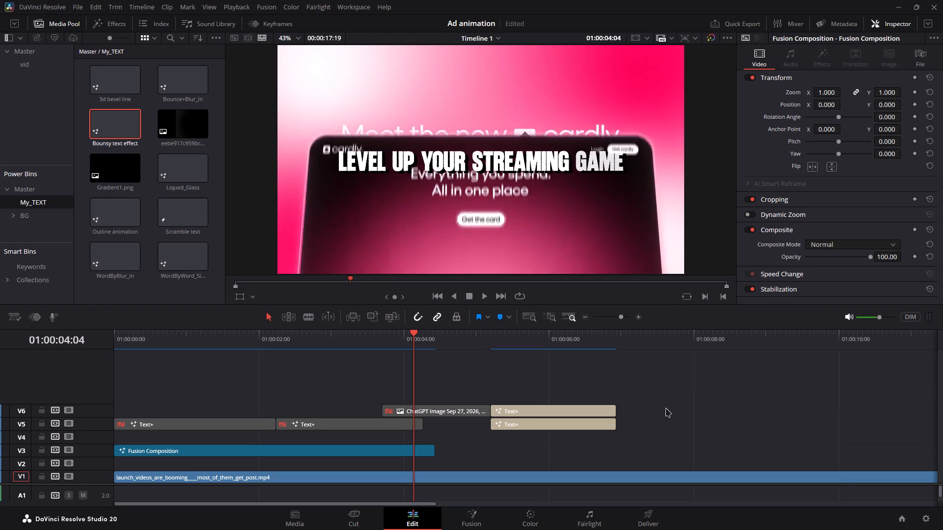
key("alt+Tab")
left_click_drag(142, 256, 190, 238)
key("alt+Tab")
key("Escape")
Create a new media bin named clips under the project's Master bin.
left_click(28, 72)
left_click(30, 65)
left_click(33, 53)
key("alt+Tab")
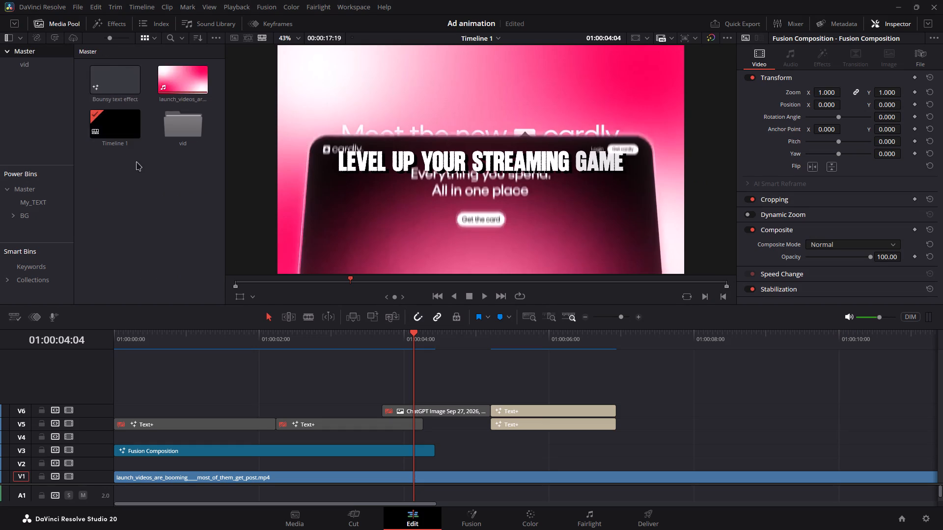
key("alt+Tab")
right_click(36, 105)
left_click(59, 111)
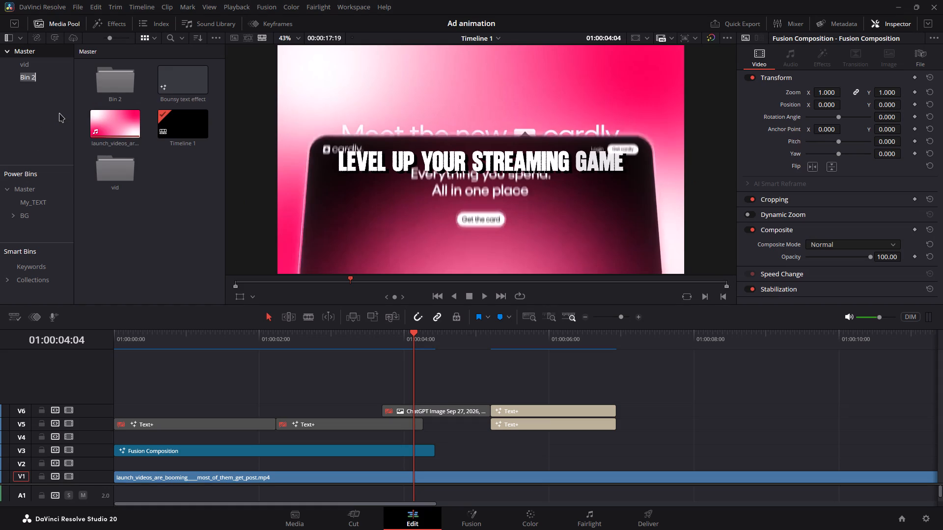
type("clips")
key("Return")
Import Yellow.mp4 from File Explorer into the clips bin.
left_click(46, 76)
key("alt+Tab")
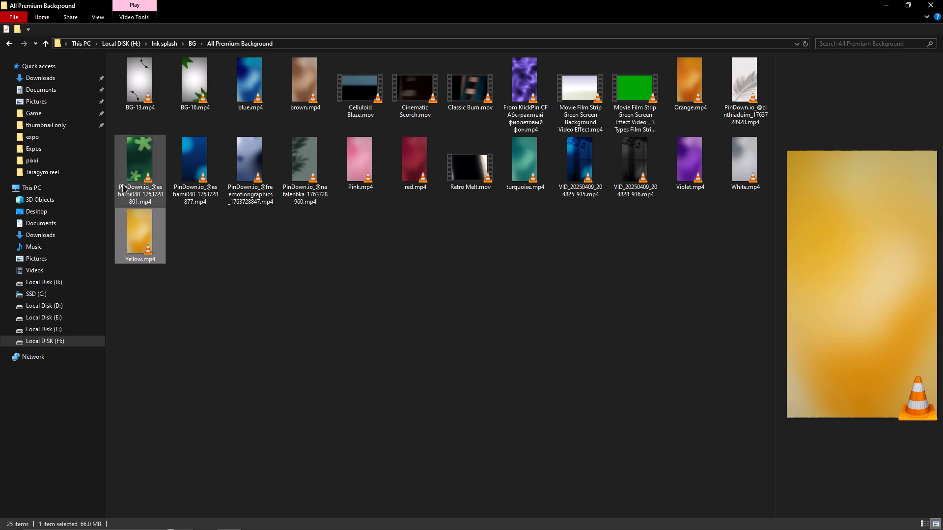
left_click_drag(139, 232, 114, 171)
key("alt+Tab")
Place Yellow.mp4 on track V2 at the start of the timeline, beneath the Fusion Composition.
left_click_drag(110, 82, 667, 449, "alt")
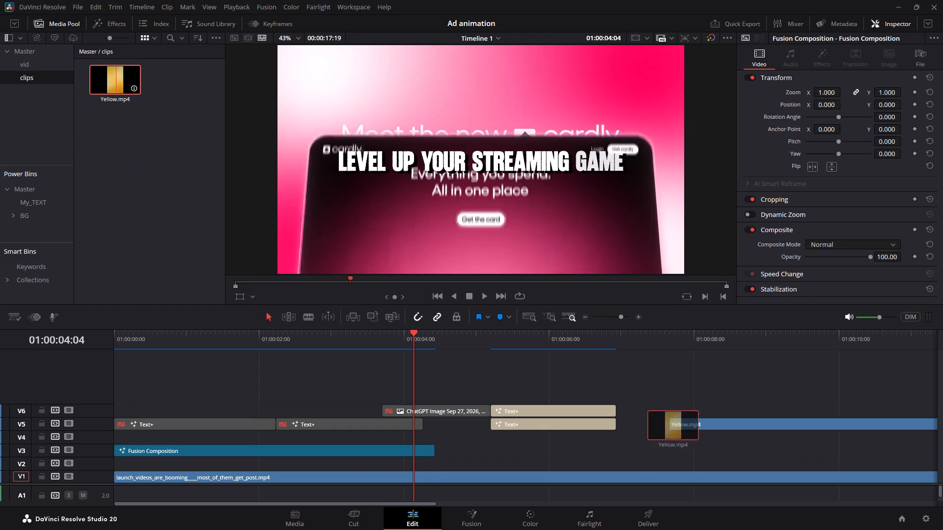
left_click_drag(667, 449, 665, 448, "alt")
left_click_drag(685, 453, 104, 463)
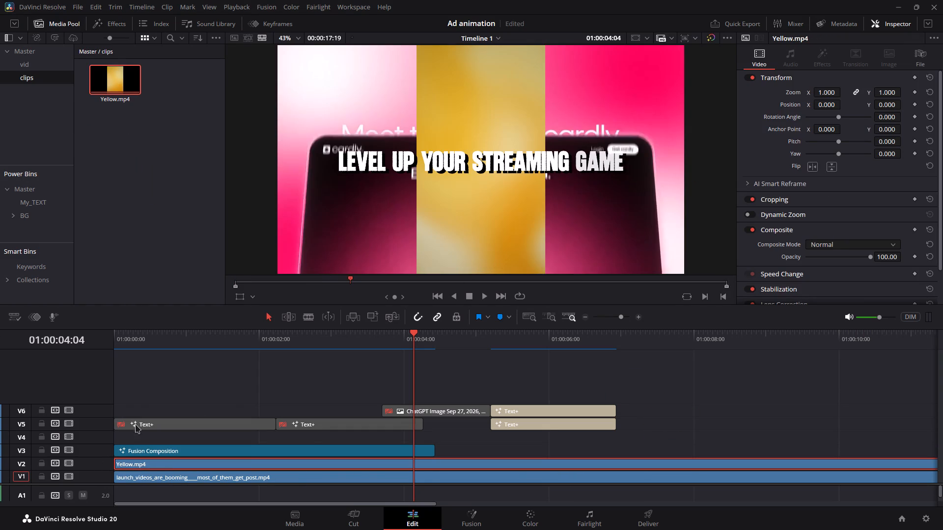
Rotate Yellow.mp4 by 90 degrees and scale it to a zoom of 1.789 to fill the frame, then save.
double_click(892, 112)
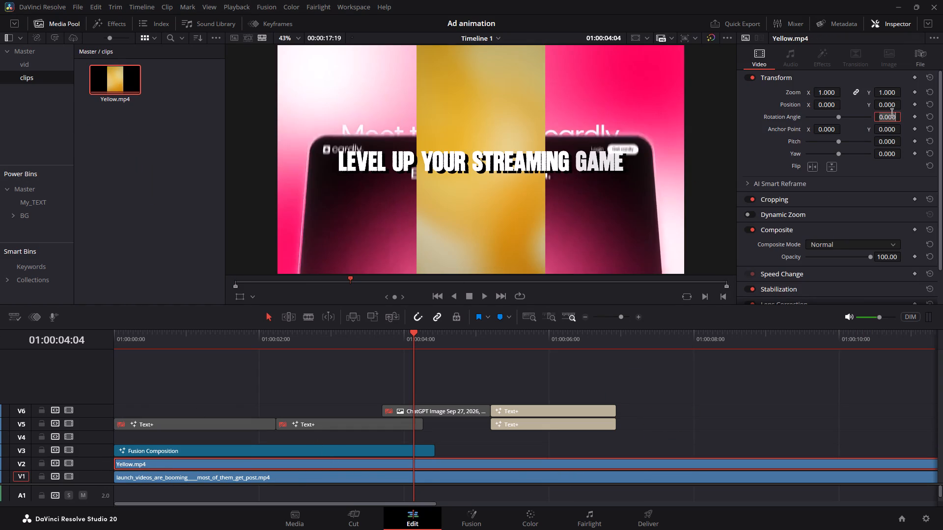
key("9")
key("0")
left_click(763, 132)
left_click_drag(892, 90, 941, 97)
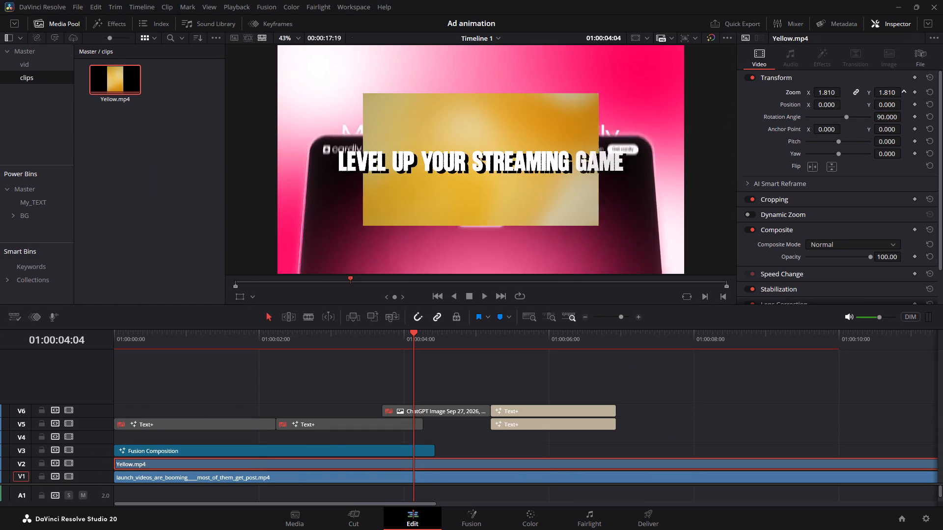
left_click_drag(941, 97, 587, 296)
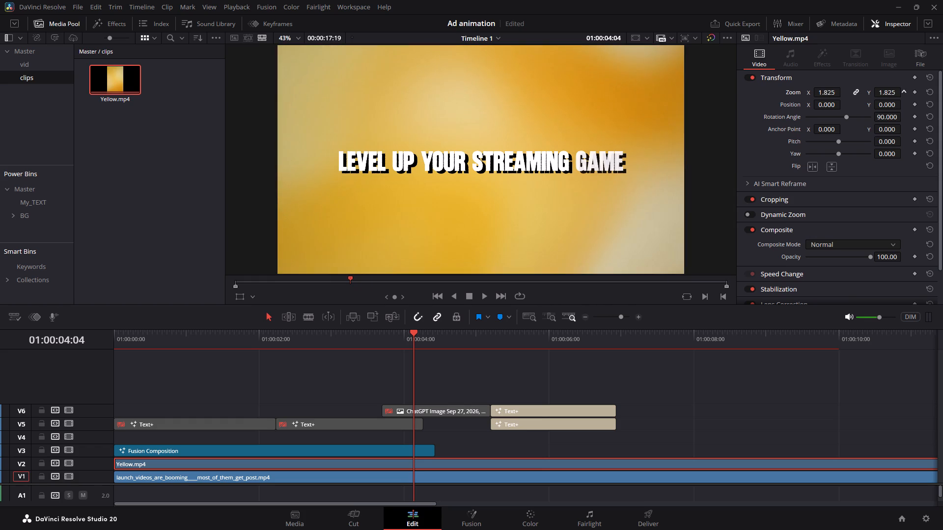
left_click_drag(587, 296, 571, 303)
key("ctrl+s")
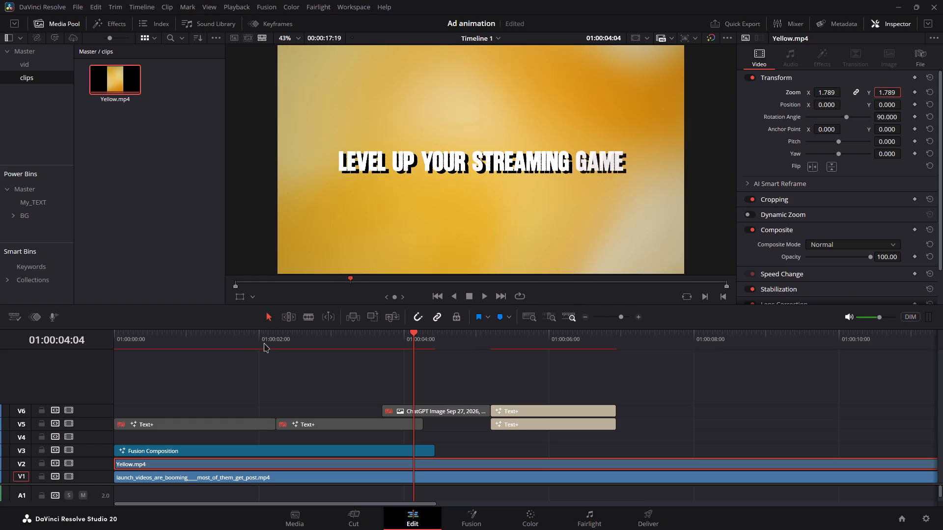
Preview the opening, switch to the Color page, and add a second serial node to the Yellow.mp4 grade.
left_click_drag(264, 343, 33, 347)
key("space")
key("space")
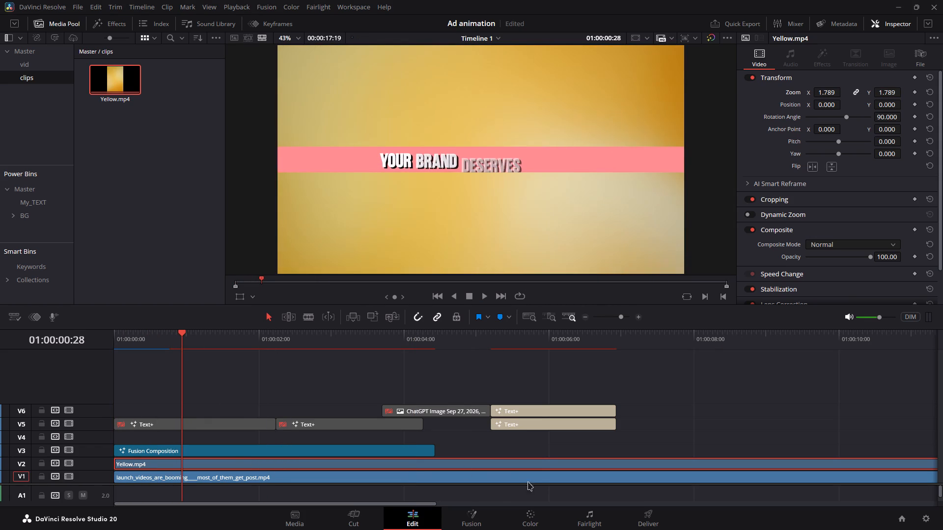
left_click(510, 529)
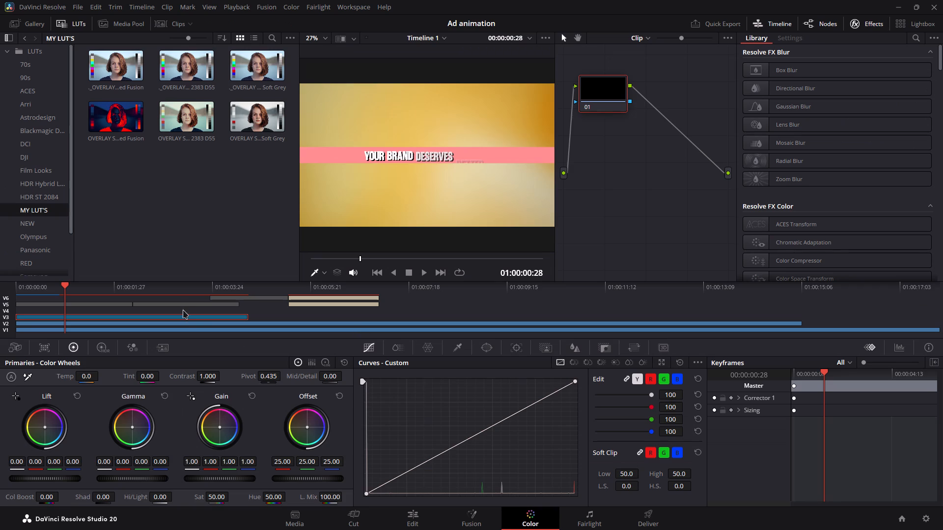
left_click(156, 324)
key("space")
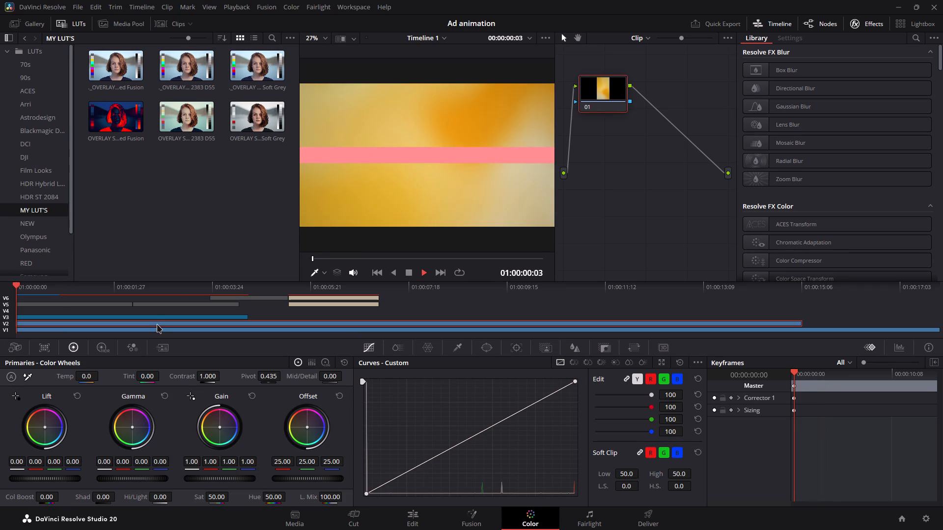
key("space")
left_click(620, 95)
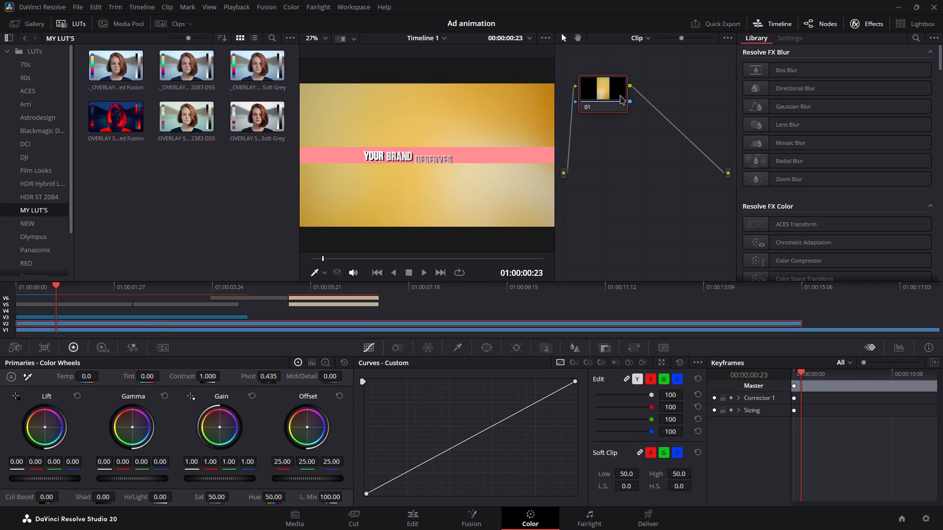
key("alt+s")
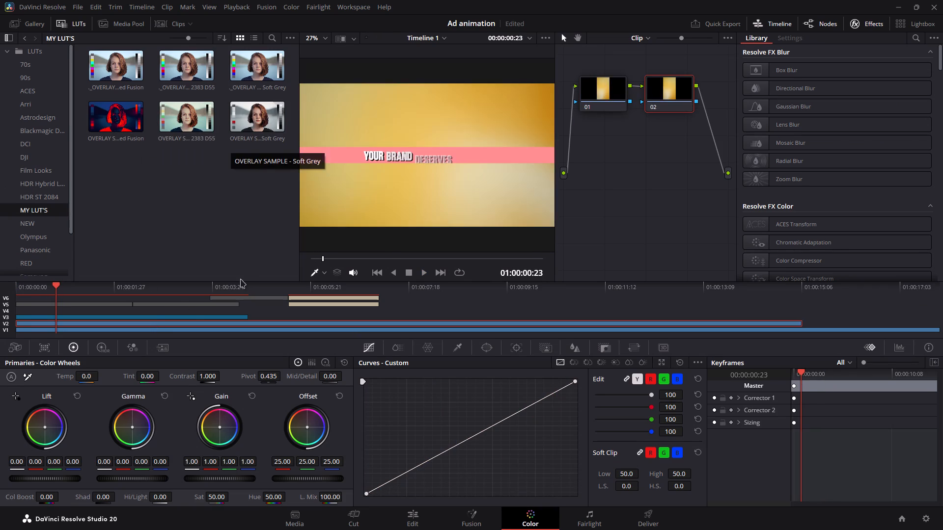
Set the contrast of node 02 to 2.000 and play back the graded background.
left_click_drag(206, 379, 538, 265)
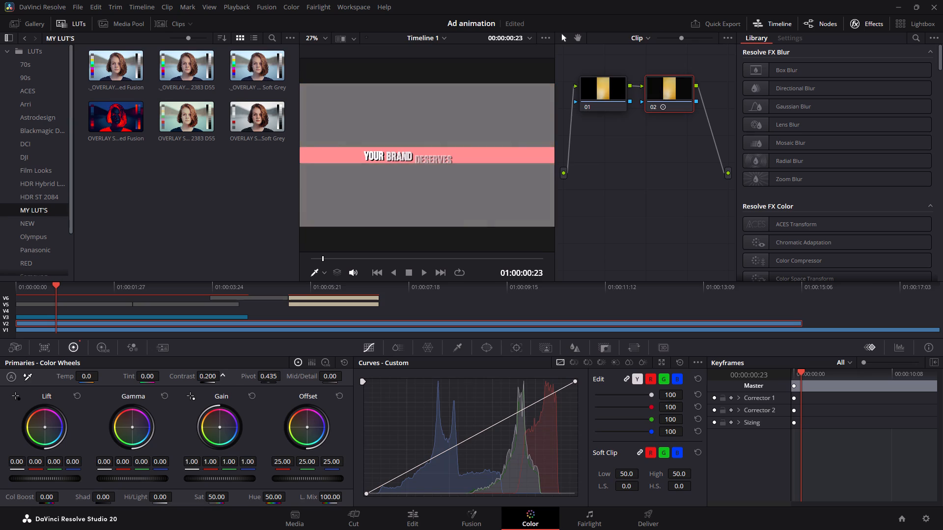
left_click_drag(538, 265, 610, 265)
key("space")
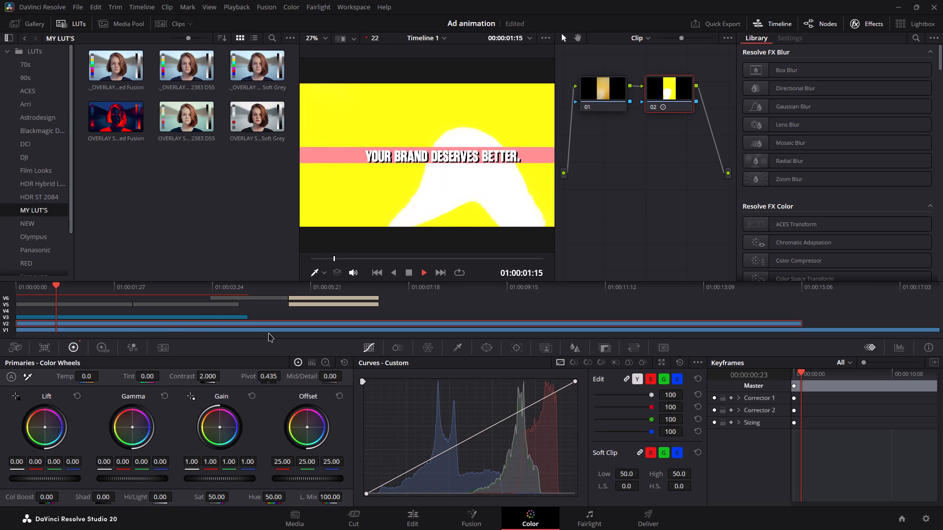
key("space")
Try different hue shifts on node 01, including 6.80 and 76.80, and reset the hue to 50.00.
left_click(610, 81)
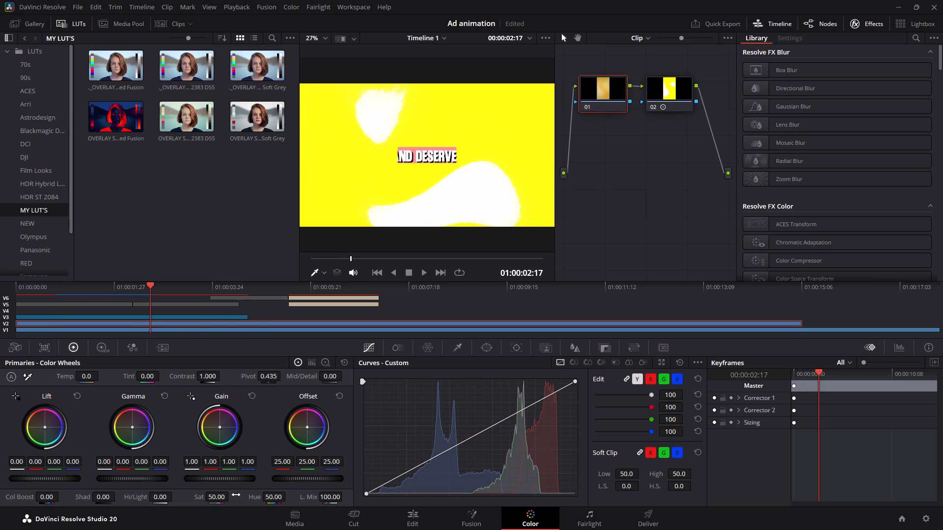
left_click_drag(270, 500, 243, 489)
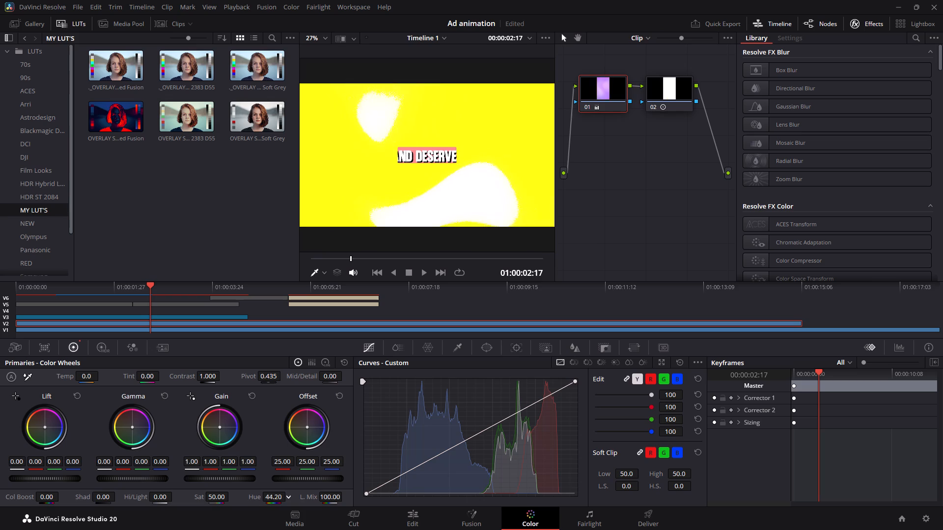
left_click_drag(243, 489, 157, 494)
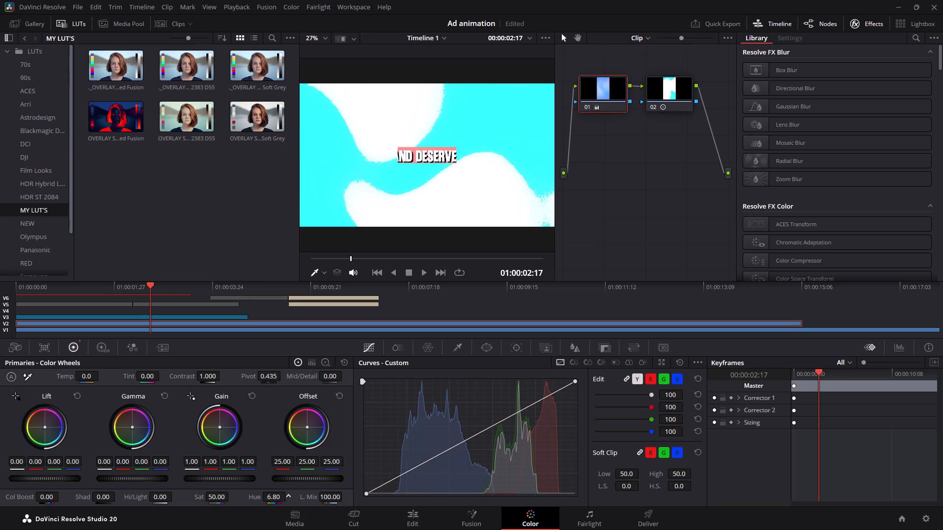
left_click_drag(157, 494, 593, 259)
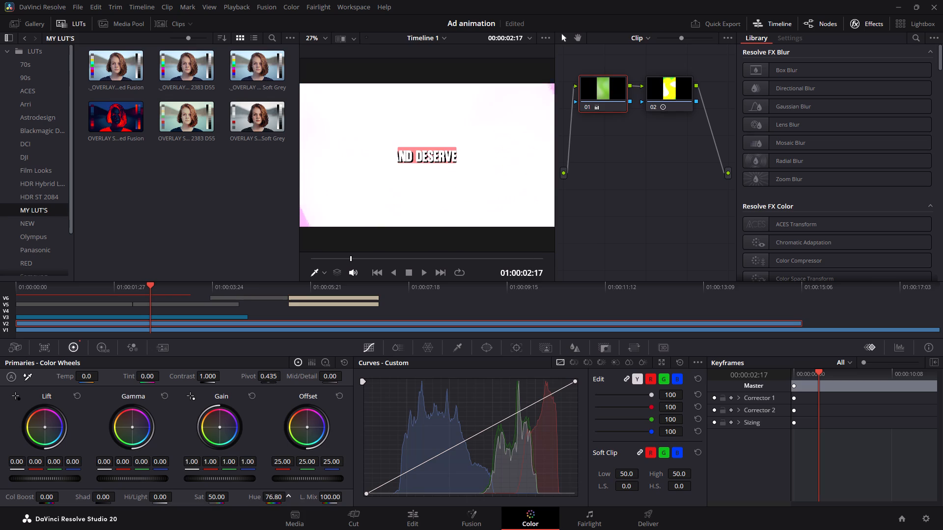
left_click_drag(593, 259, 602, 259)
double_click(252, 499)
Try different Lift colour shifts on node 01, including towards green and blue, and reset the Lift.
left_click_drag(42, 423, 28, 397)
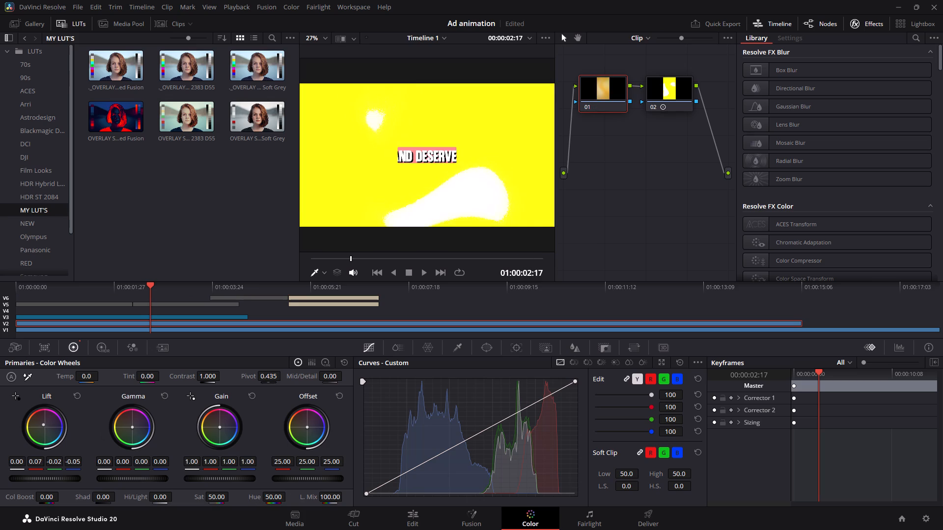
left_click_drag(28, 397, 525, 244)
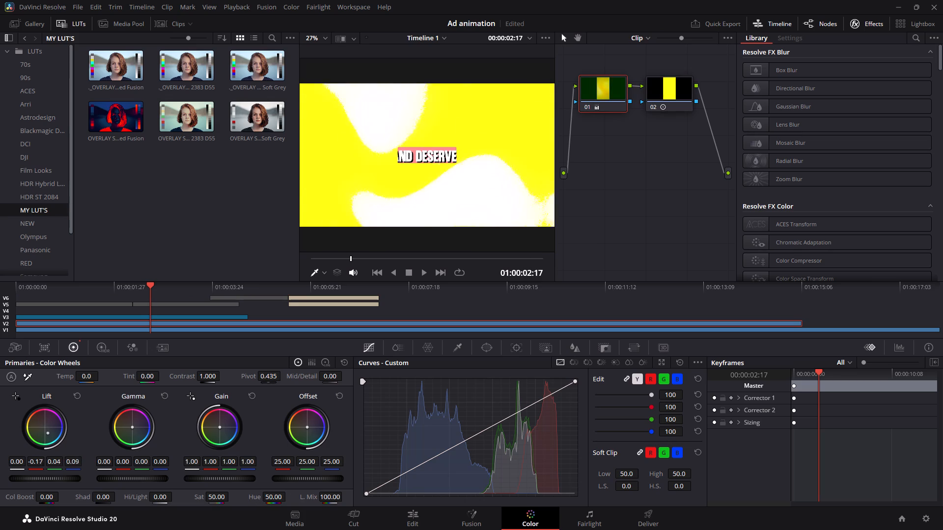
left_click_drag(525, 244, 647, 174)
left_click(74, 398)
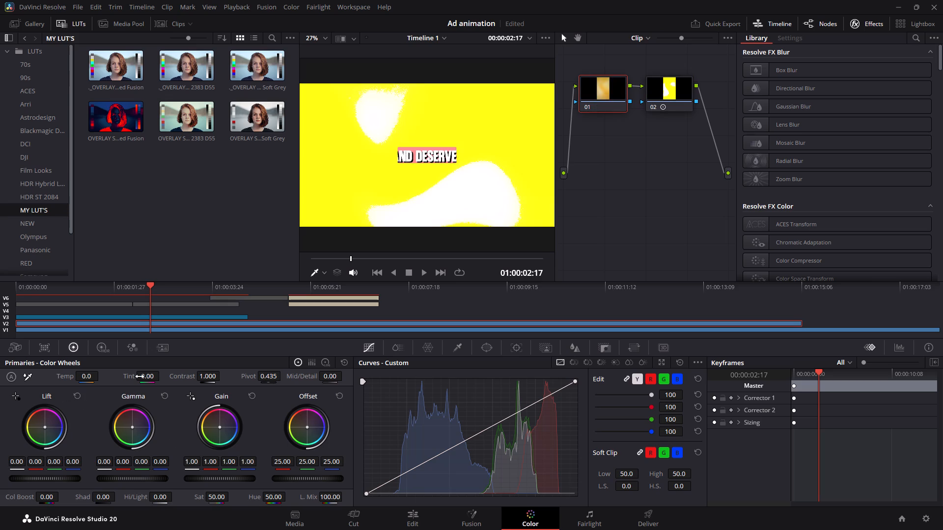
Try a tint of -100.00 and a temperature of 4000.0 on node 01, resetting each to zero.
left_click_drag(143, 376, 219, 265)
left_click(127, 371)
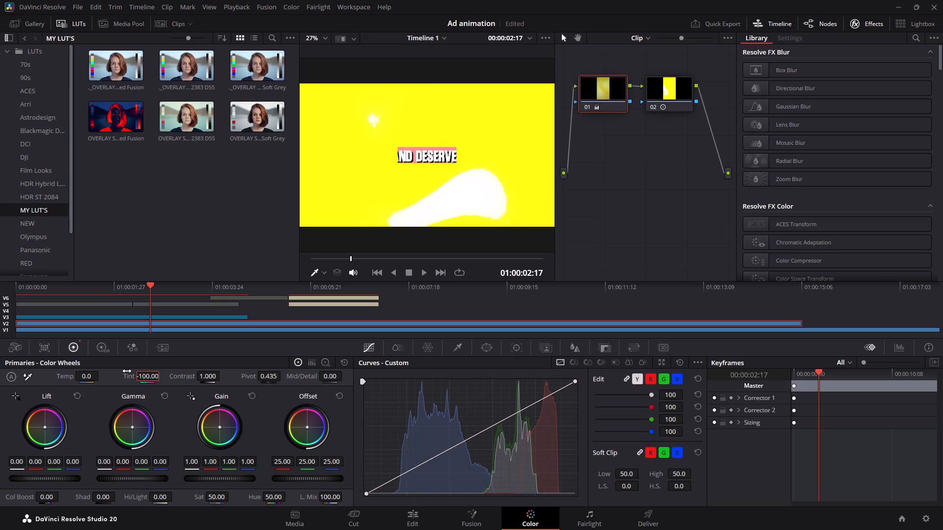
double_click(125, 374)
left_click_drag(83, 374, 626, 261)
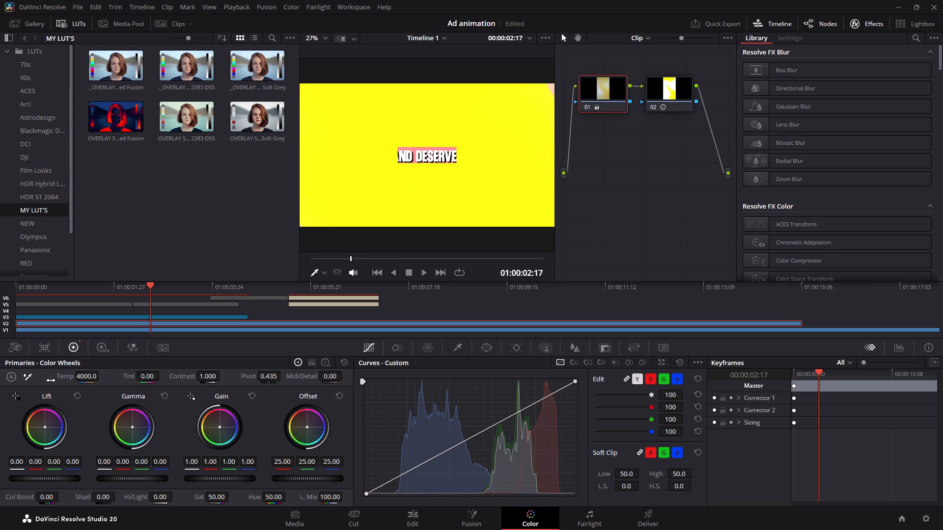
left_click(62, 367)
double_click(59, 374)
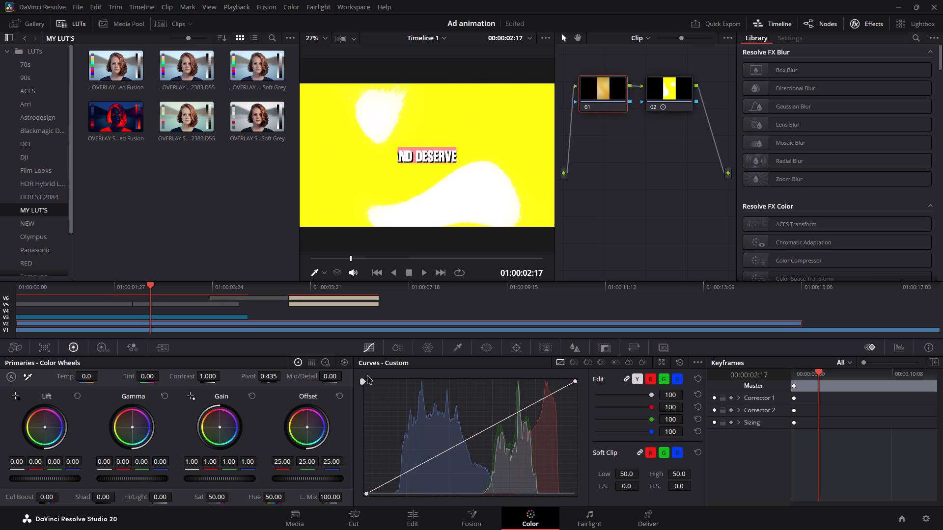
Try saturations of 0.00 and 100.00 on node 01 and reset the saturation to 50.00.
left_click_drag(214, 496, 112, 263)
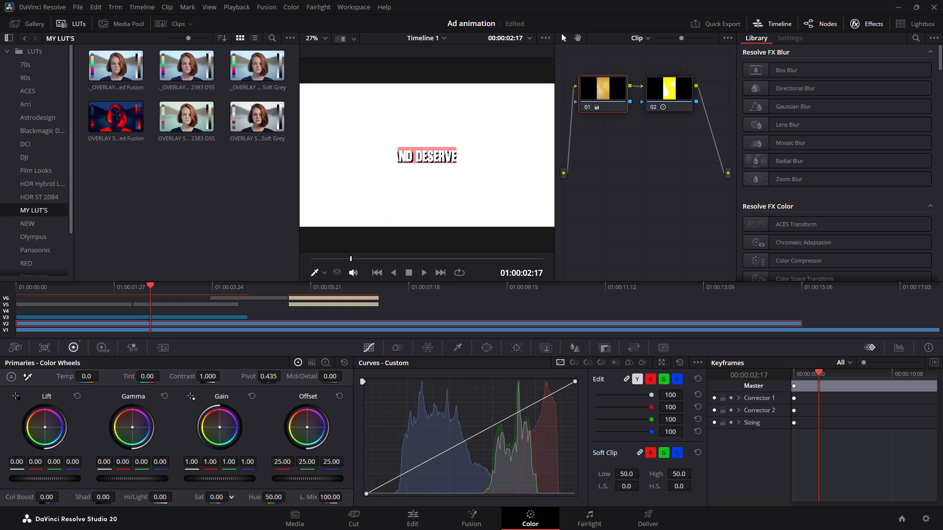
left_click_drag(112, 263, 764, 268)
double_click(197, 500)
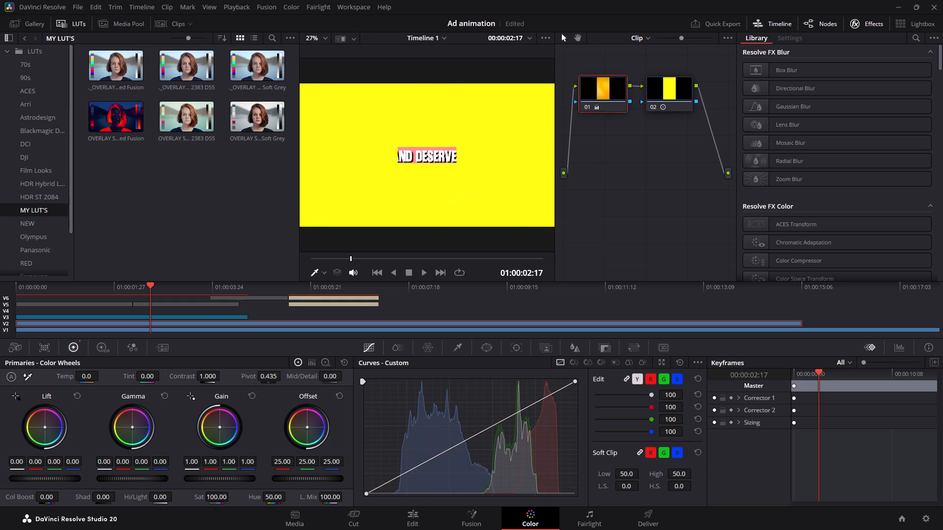
Add a third serial node after node 02 in the Yellow.mp4 grade.
left_click(668, 88)
key("alt+s")
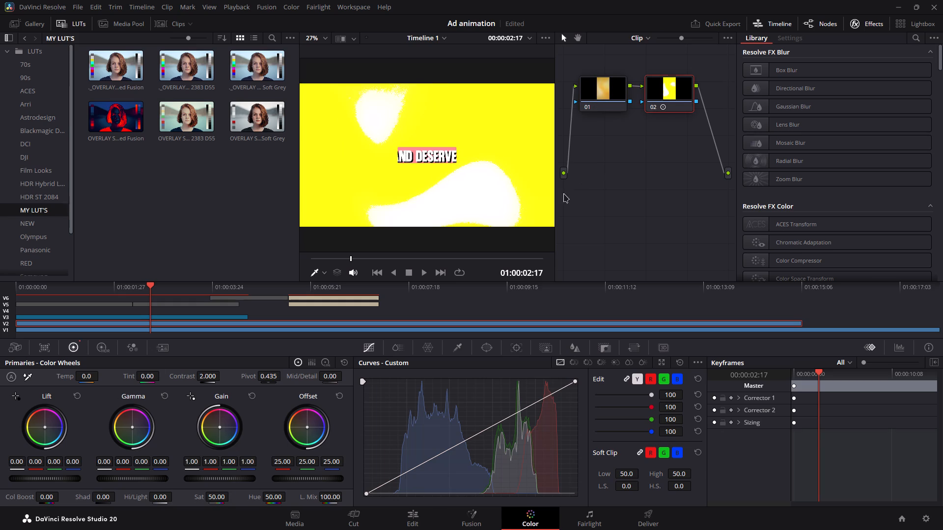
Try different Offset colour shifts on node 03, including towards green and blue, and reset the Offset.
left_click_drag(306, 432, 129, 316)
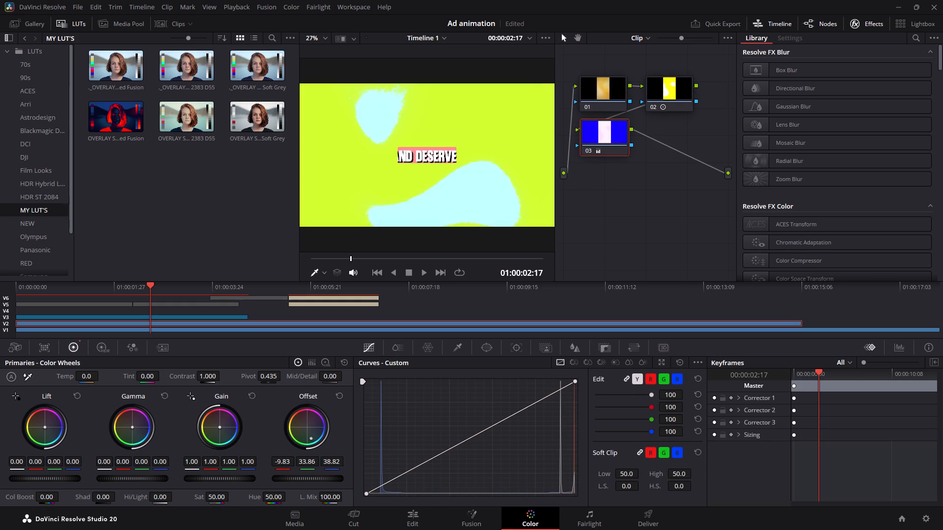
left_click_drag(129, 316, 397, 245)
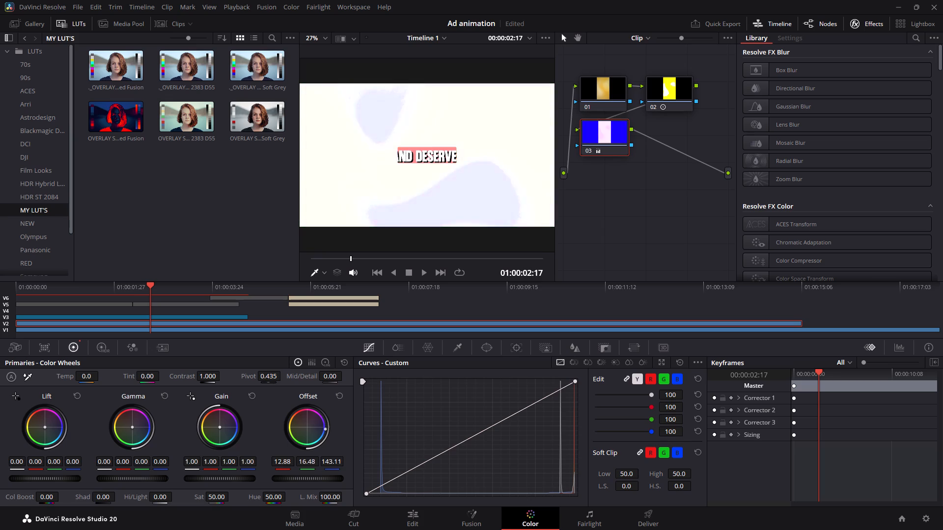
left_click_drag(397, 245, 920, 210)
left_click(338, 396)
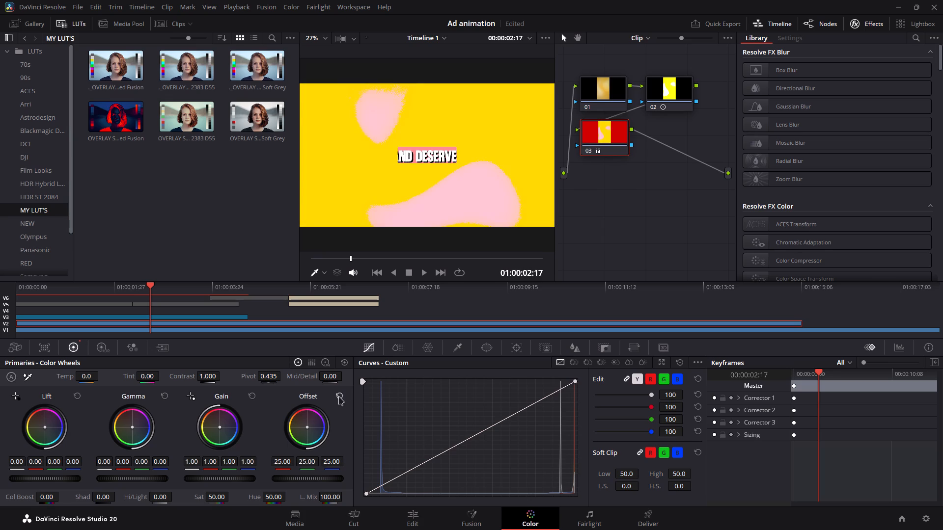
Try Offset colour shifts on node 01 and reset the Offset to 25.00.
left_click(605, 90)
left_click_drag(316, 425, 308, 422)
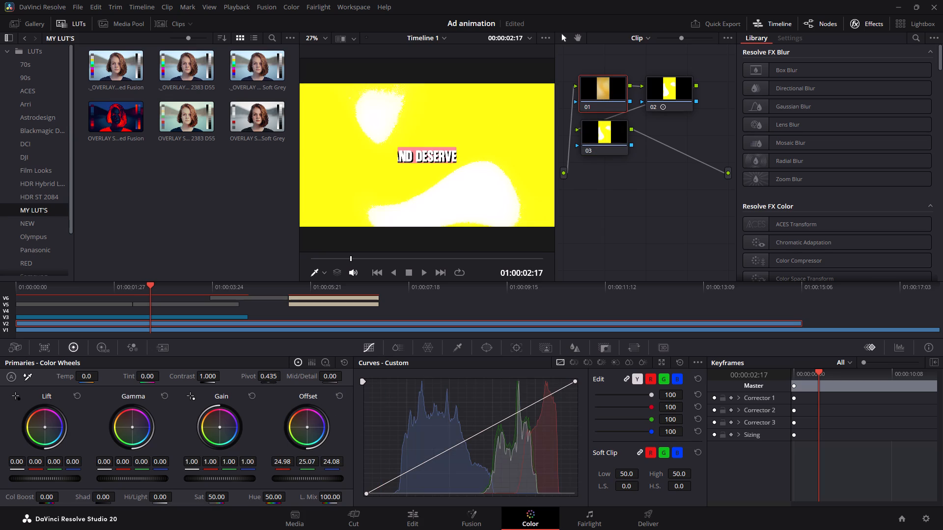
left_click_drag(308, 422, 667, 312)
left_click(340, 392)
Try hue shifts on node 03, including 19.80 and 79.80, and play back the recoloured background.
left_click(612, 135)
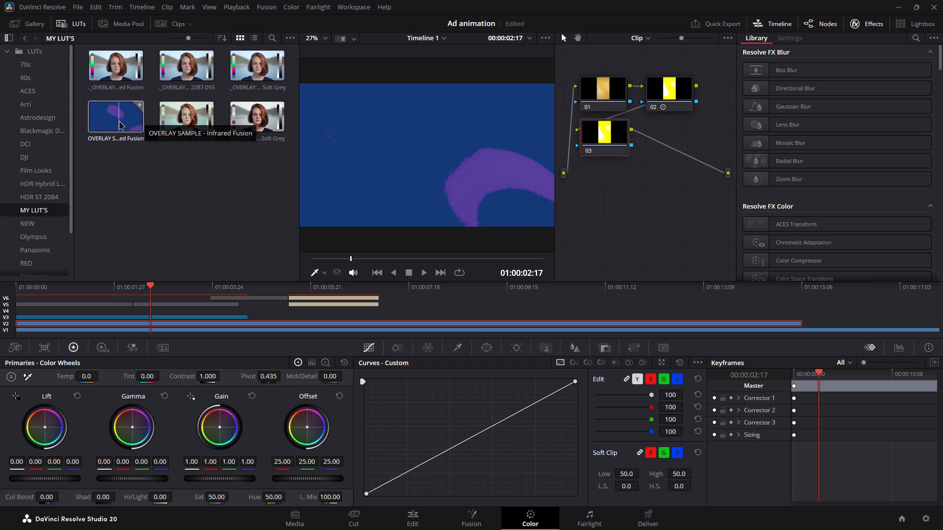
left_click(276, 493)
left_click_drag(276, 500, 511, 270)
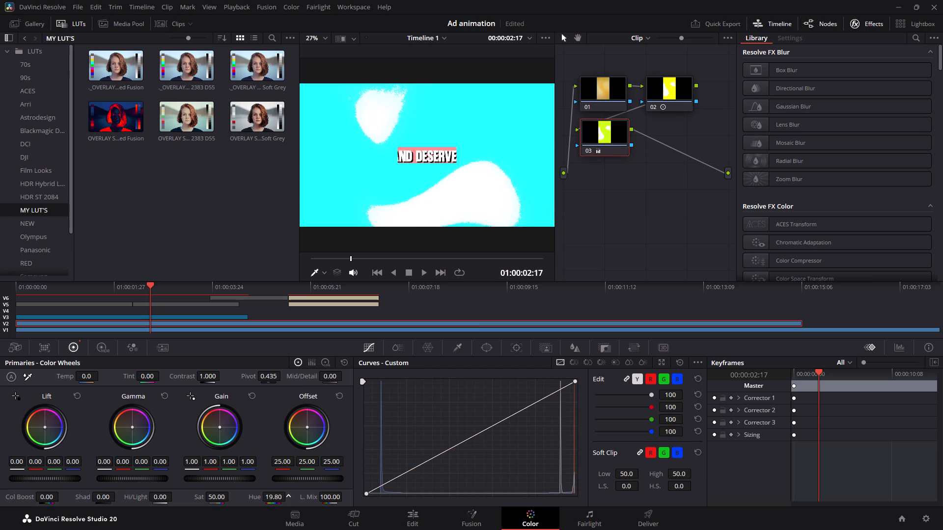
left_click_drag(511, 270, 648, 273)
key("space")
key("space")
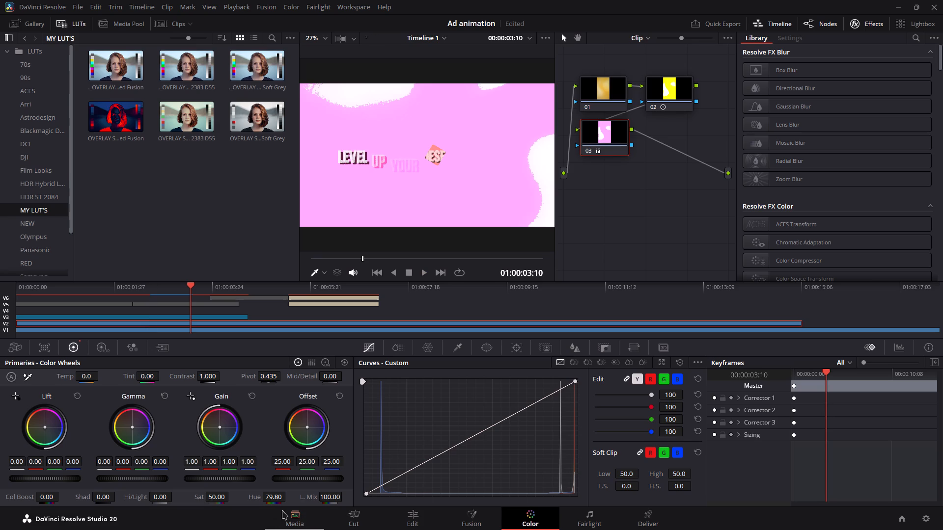
Set the hue of node 03 to 17.00 for a cyan background.
left_click_drag(274, 496, 313, 491)
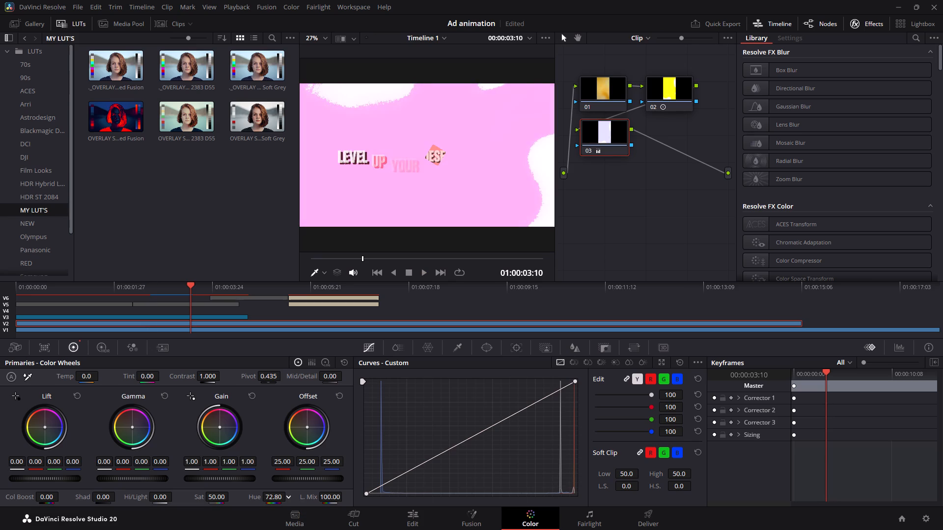
left_click_drag(313, 491, 89, 456)
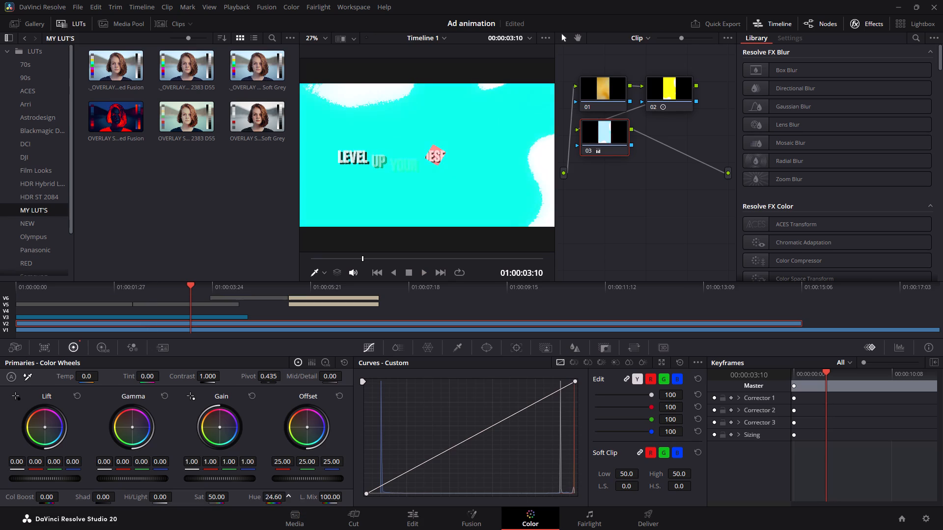
left_click_drag(89, 456, 70, 456)
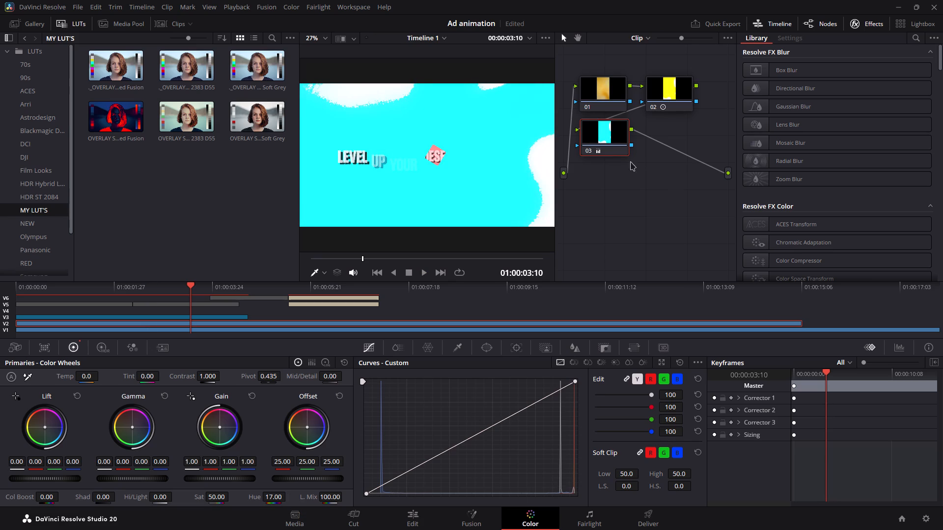
Add a serial node after node 03 and browse the NEW, Arri and Sony LUT folders for a look.
key("alt+s")
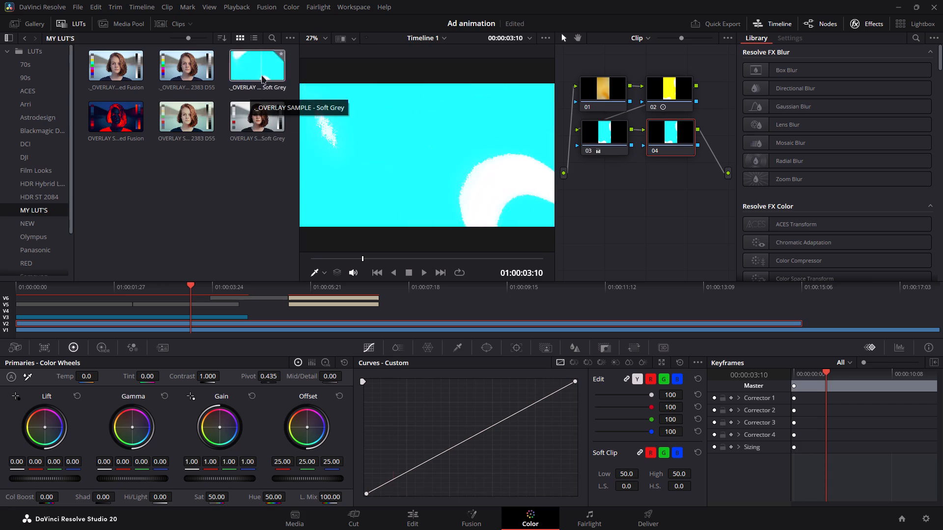
left_click(38, 222)
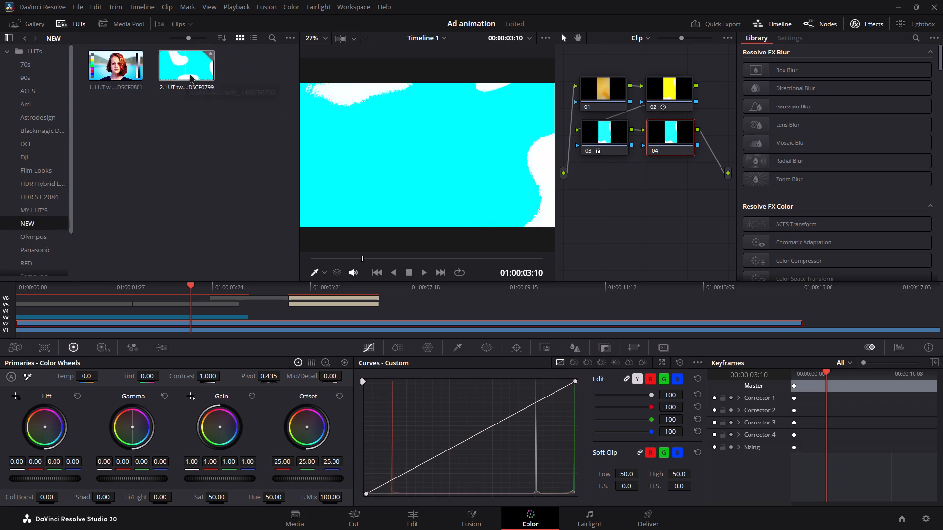
left_click(41, 99)
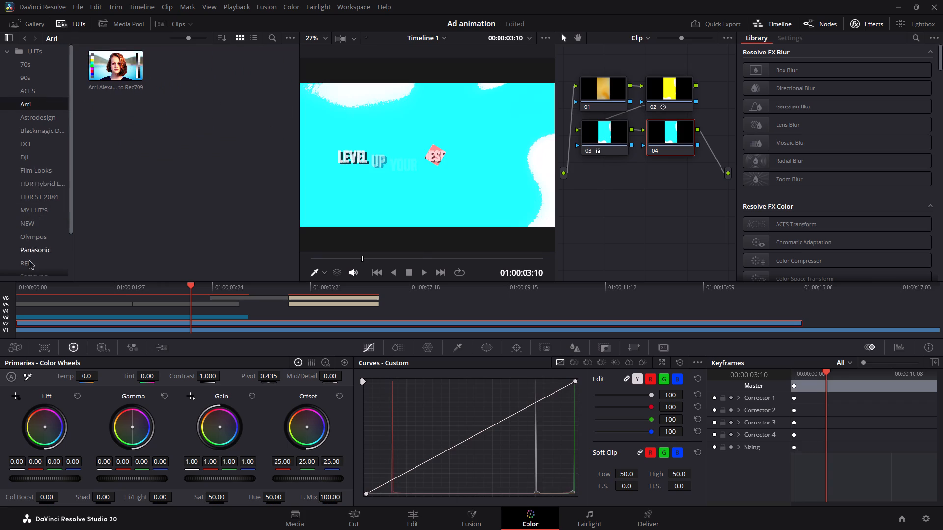
scroll(32, 264, "down", 1)
left_click(41, 259)
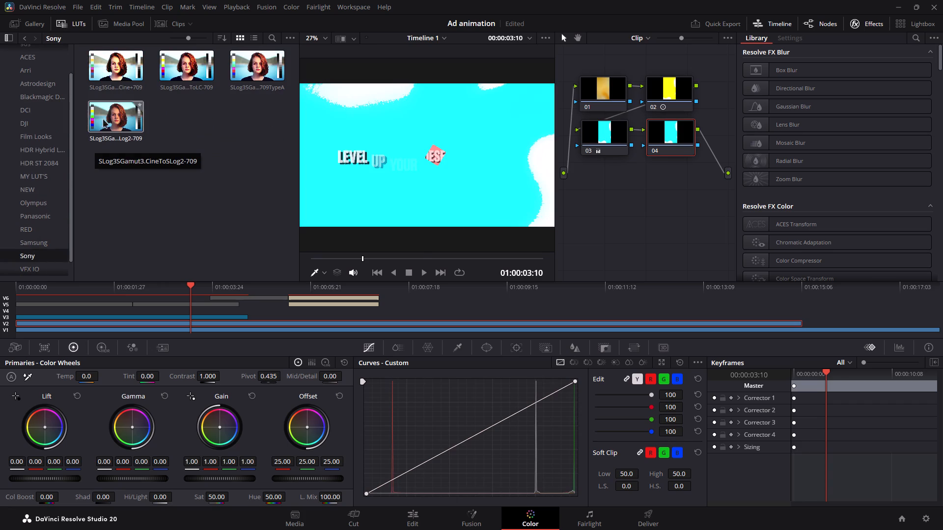
Switch to the Edit page and play the opening from the start of the timeline over the cyan background.
left_click(416, 527)
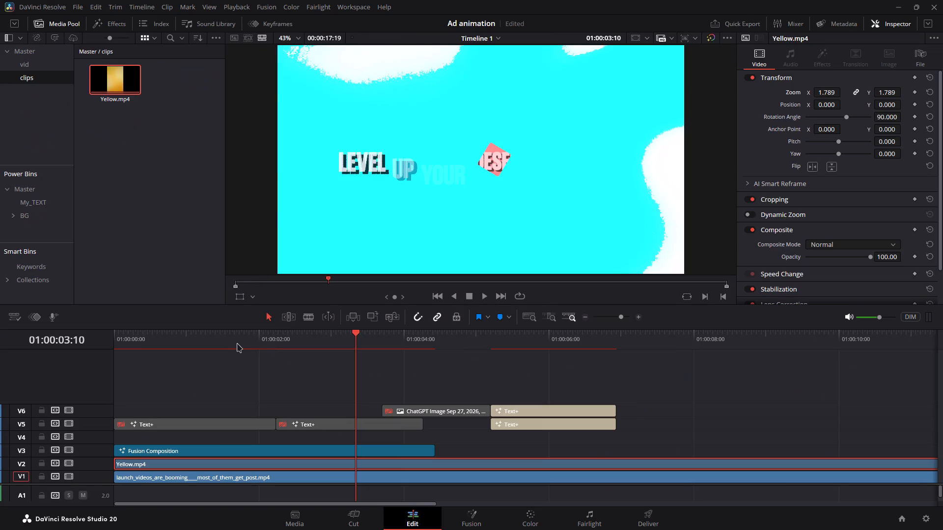
left_click_drag(266, 339, 18, 344)
key("space")
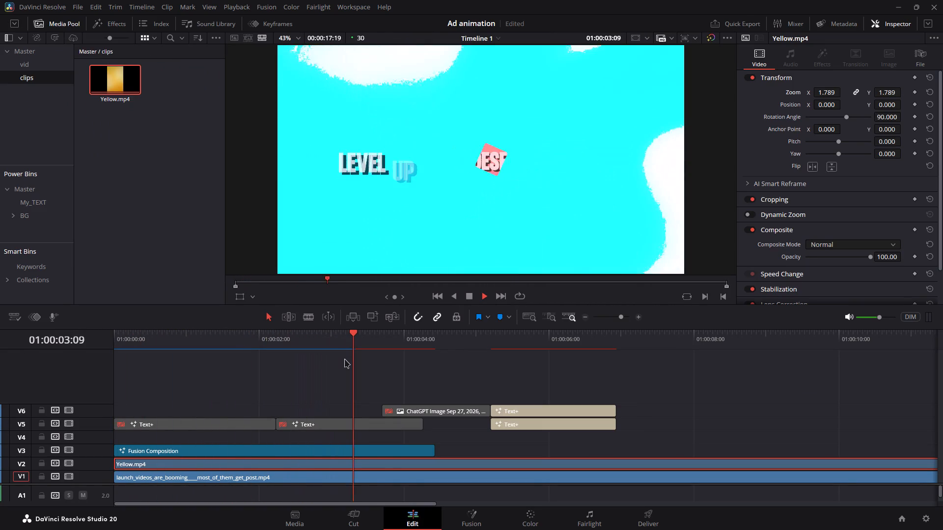
key("space")
Select the Yellow.mp4 clip on track V2.
left_click(349, 462)
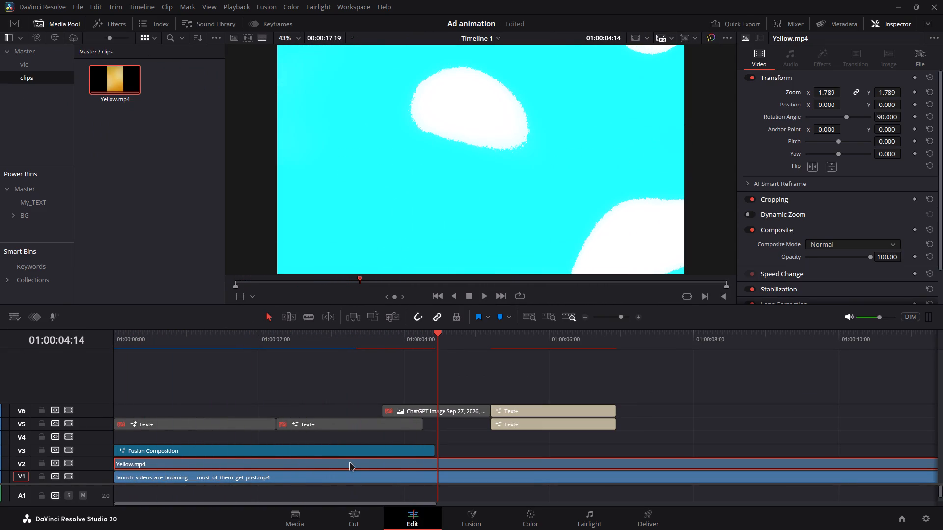
key("f")
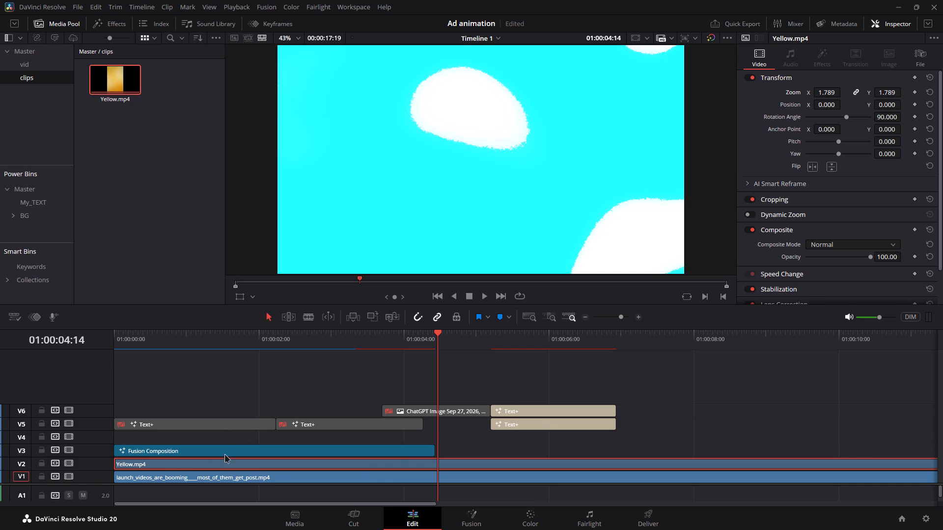